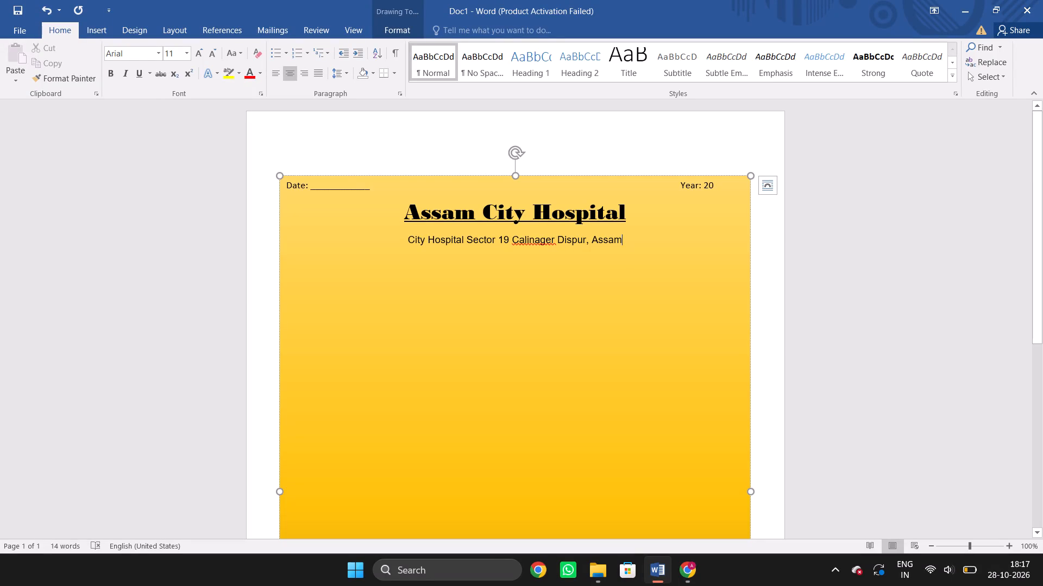
Insert "main road" after "Calinager" in the address line under the Assam City Hospital heading.
left_click(554, 238)
key("space")
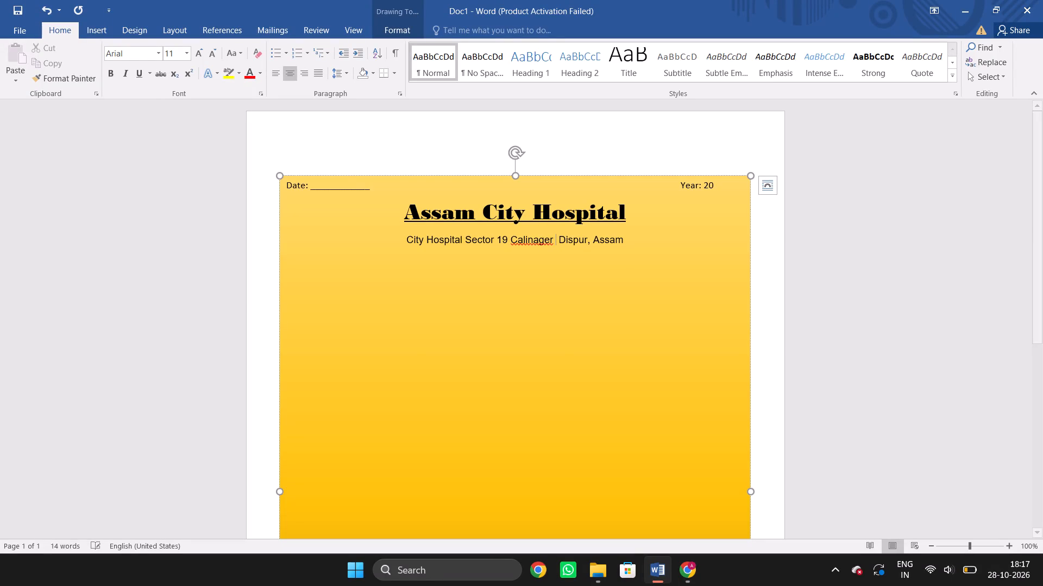
type("main")
key("space")
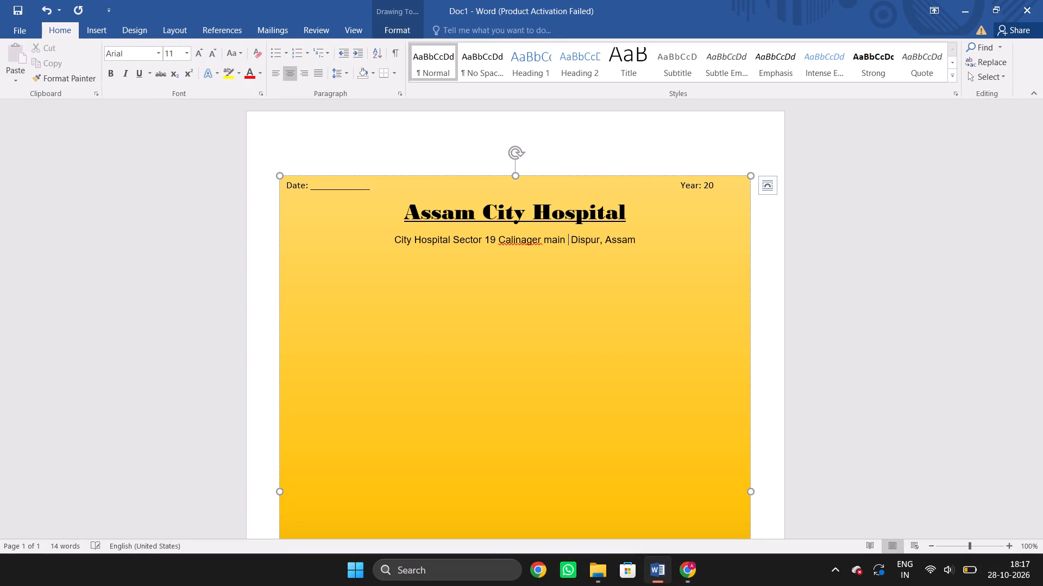
type("road")
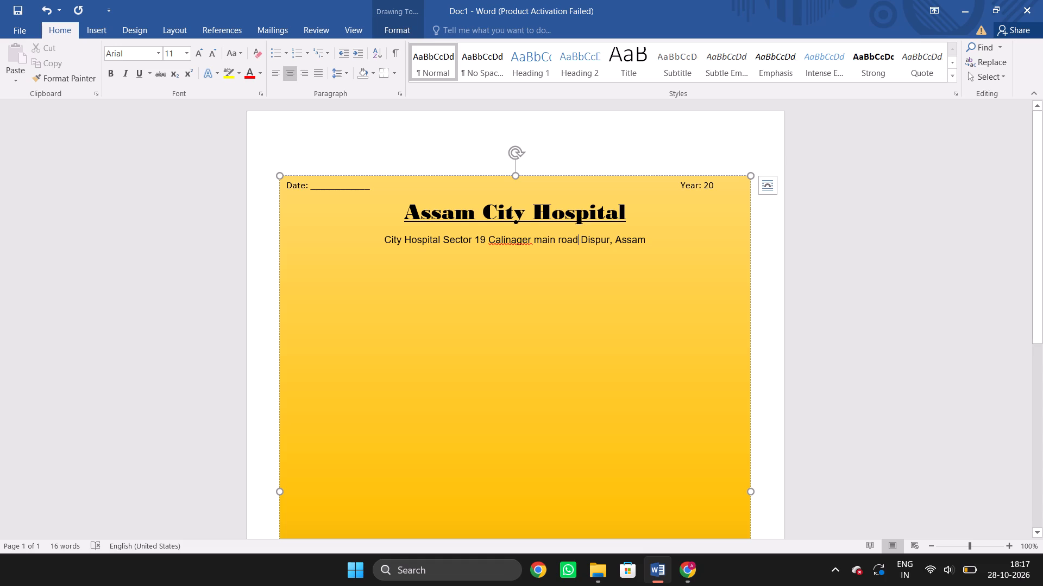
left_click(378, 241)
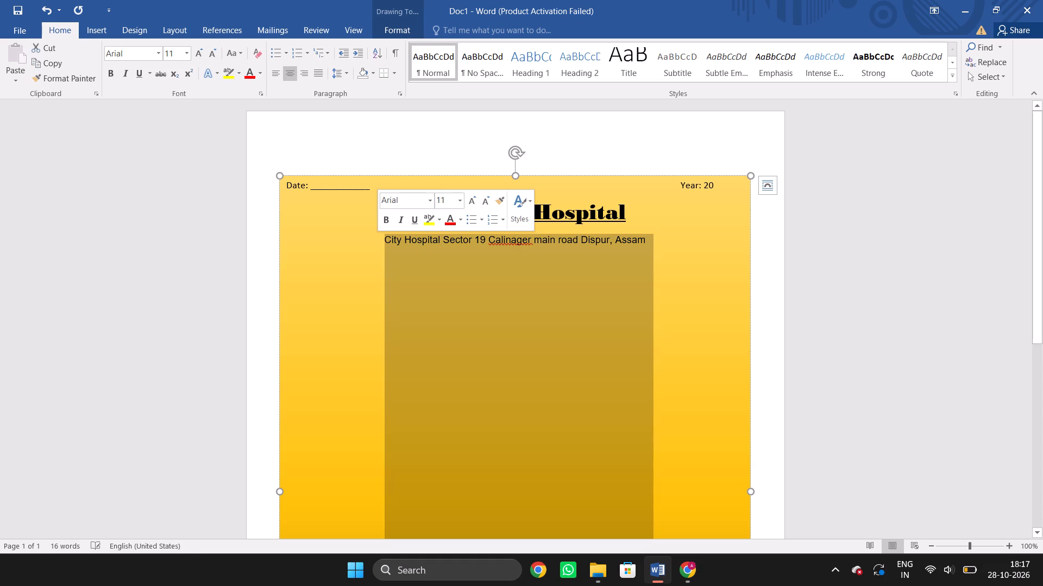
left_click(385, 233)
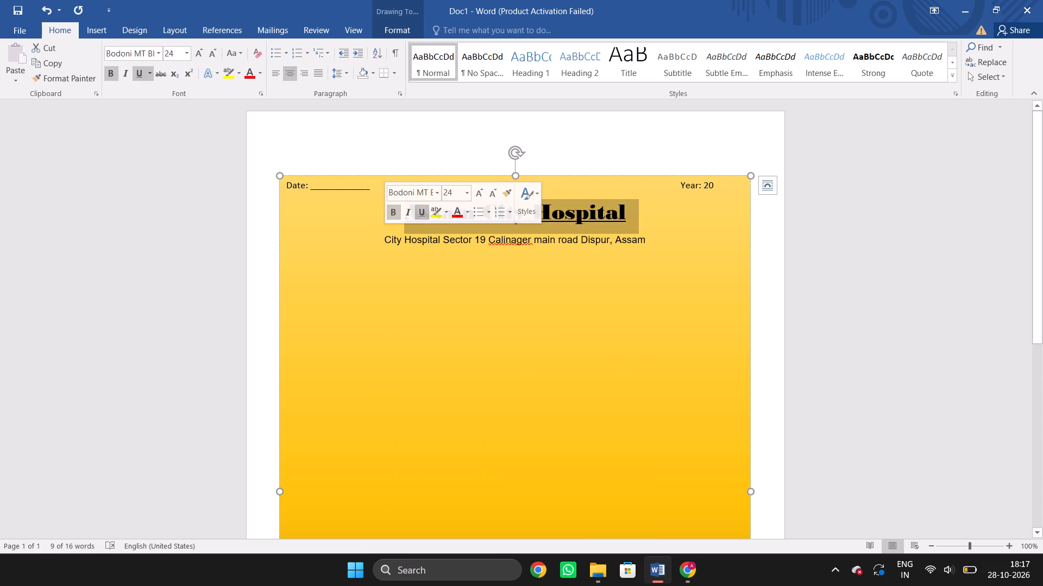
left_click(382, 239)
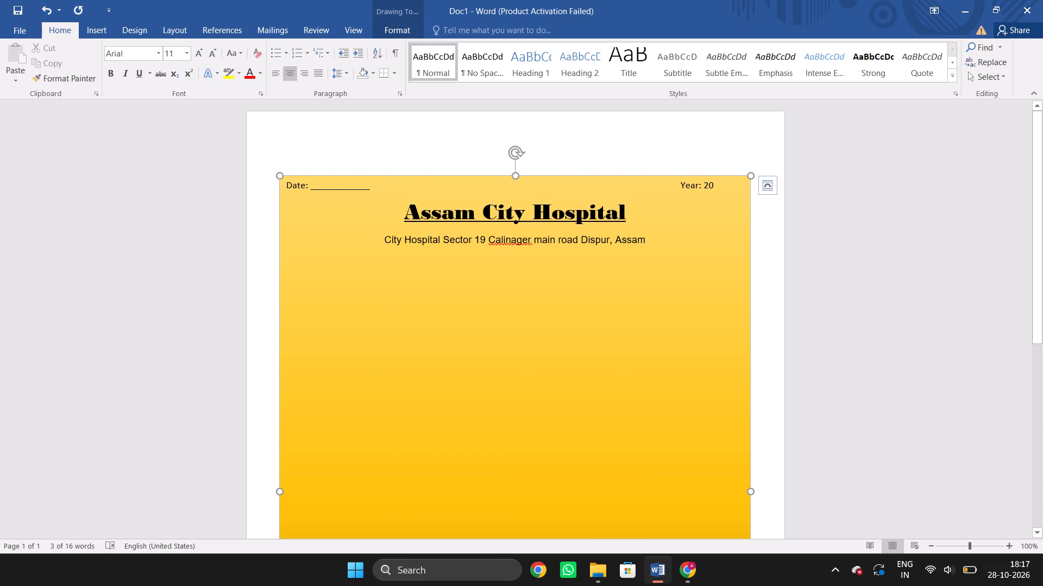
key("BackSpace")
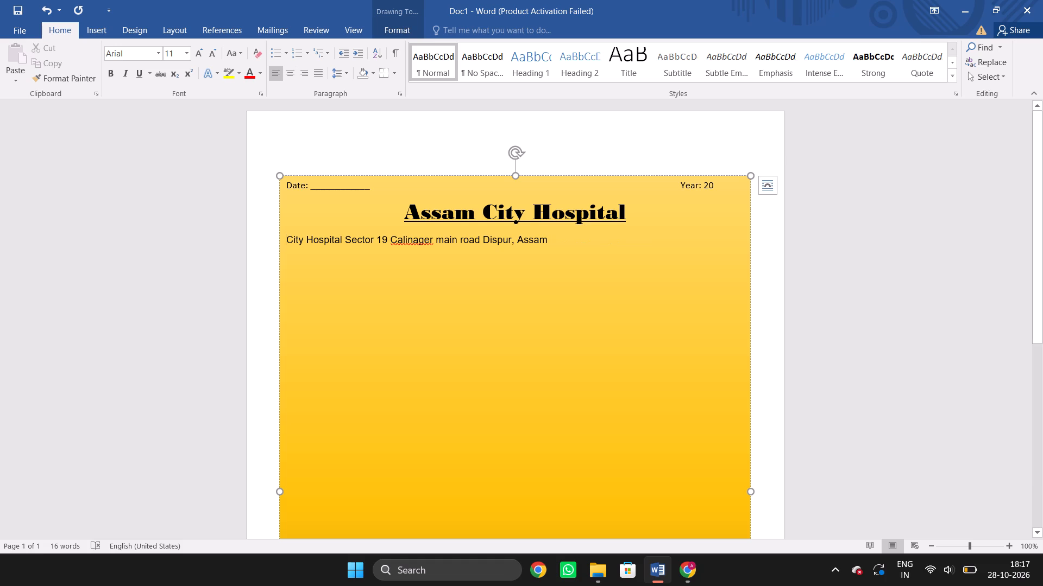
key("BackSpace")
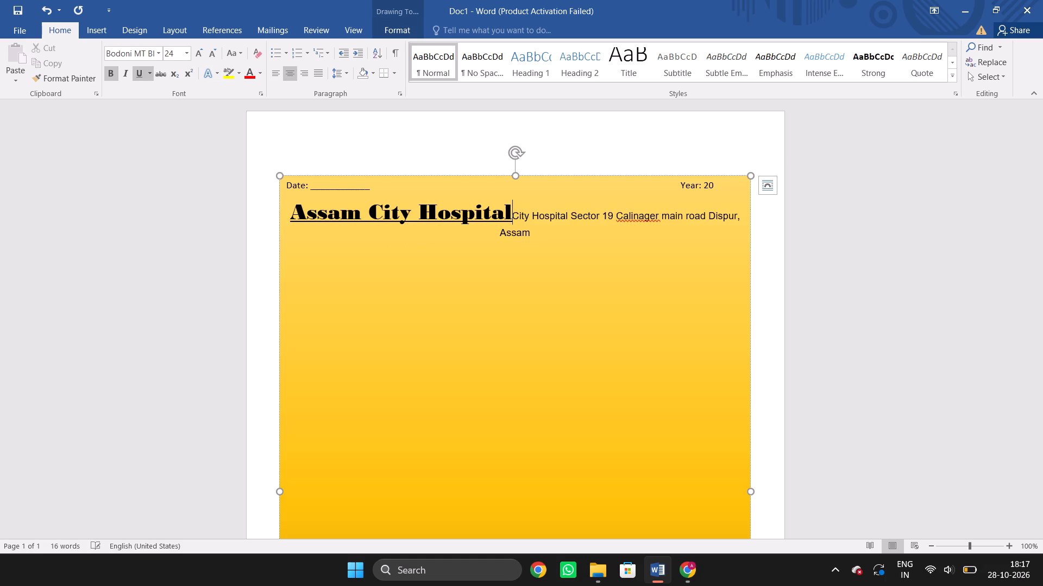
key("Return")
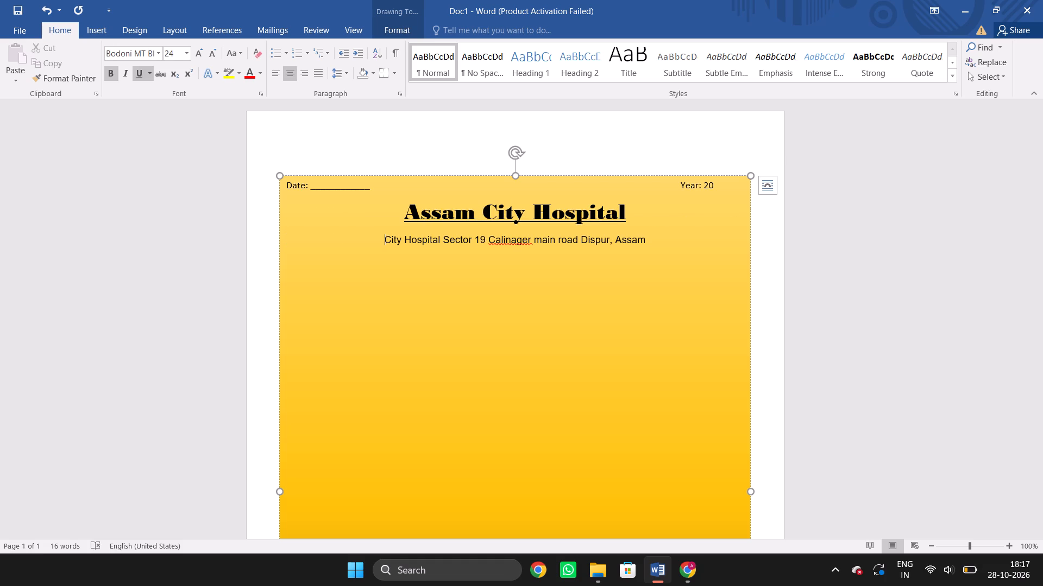
Correct the spelling of "Calinager" to "Kalinager" in the hospital address line.
left_click(494, 238)
key("BackSpace")
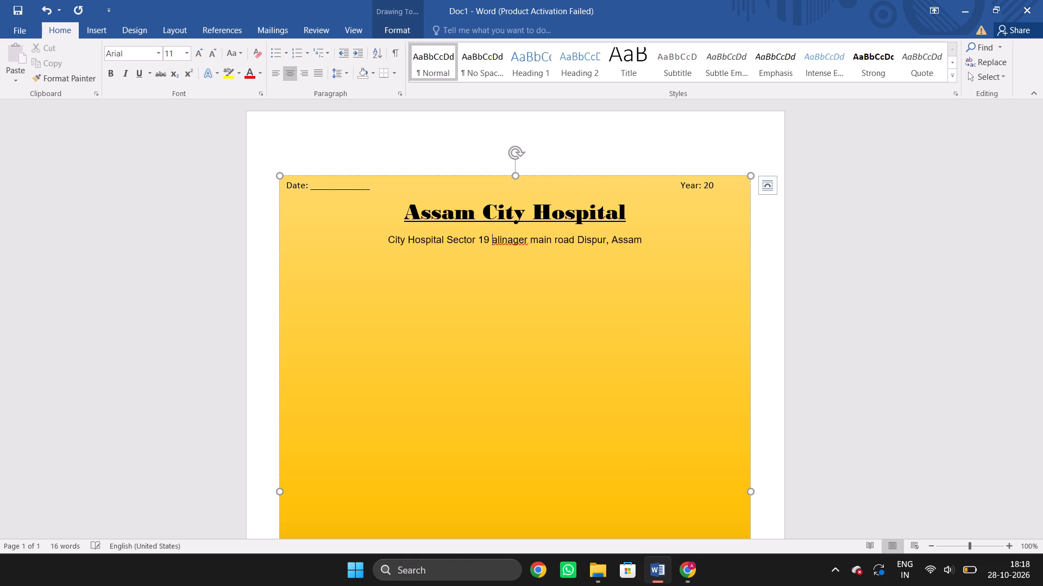
key("k")
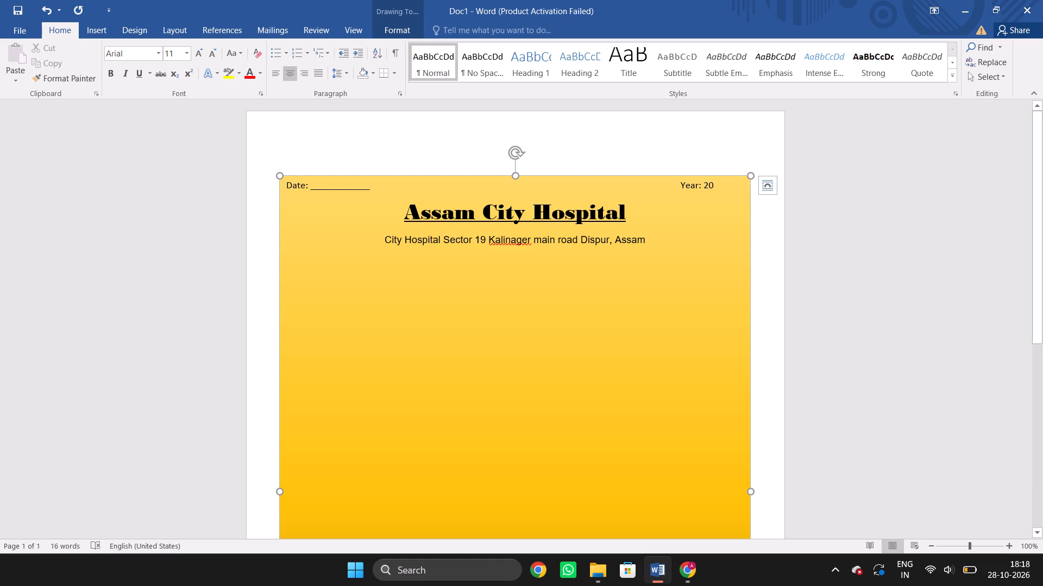
Start a new line after "Assam" at the end of the hospital address.
left_click(647, 237)
scroll(700, 235, "down", 1)
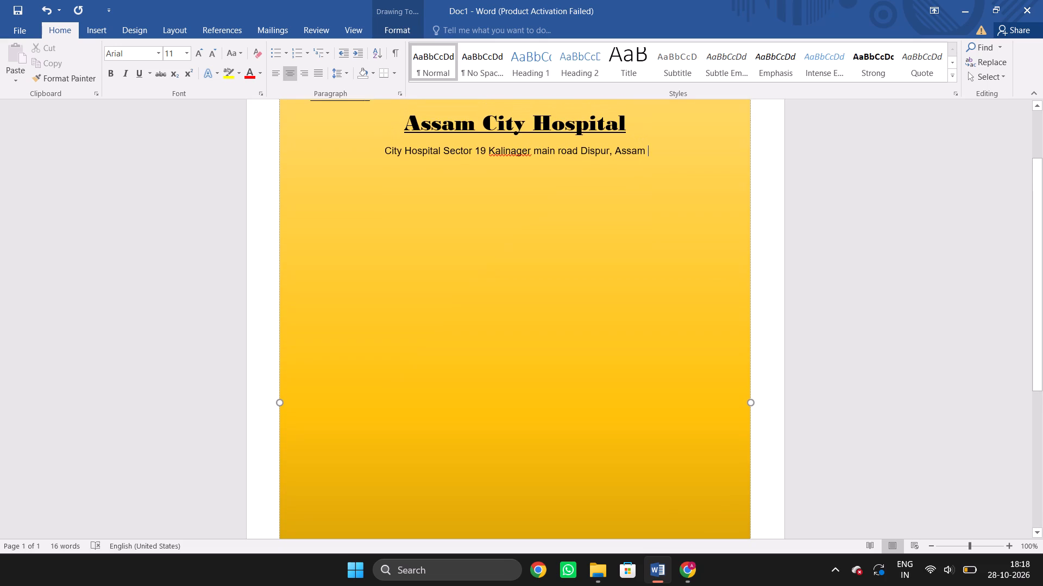
key("Return")
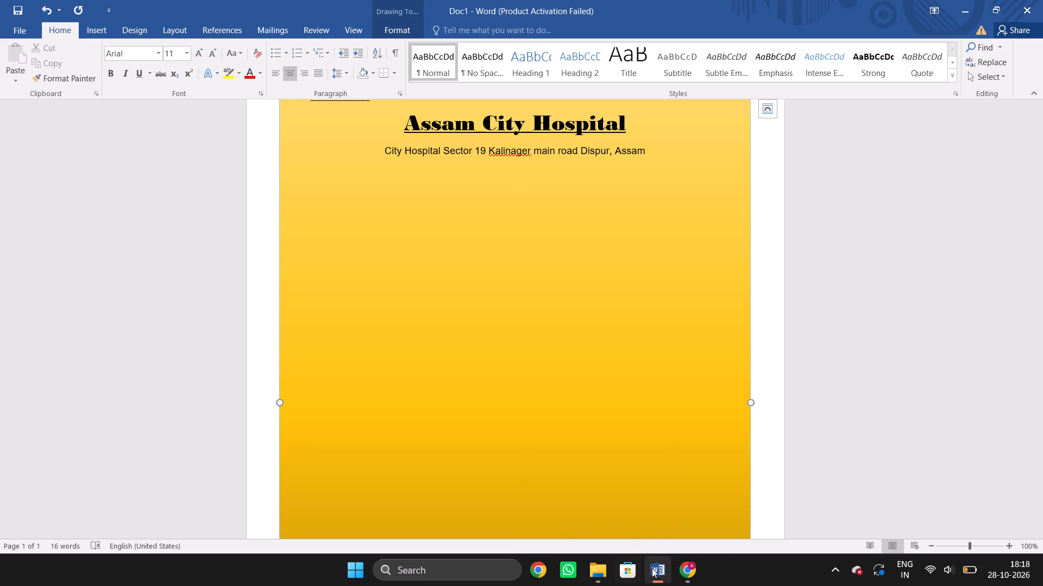
Switch to Chrome and check the open YouTube and form-sample search pages.
left_click(664, 502)
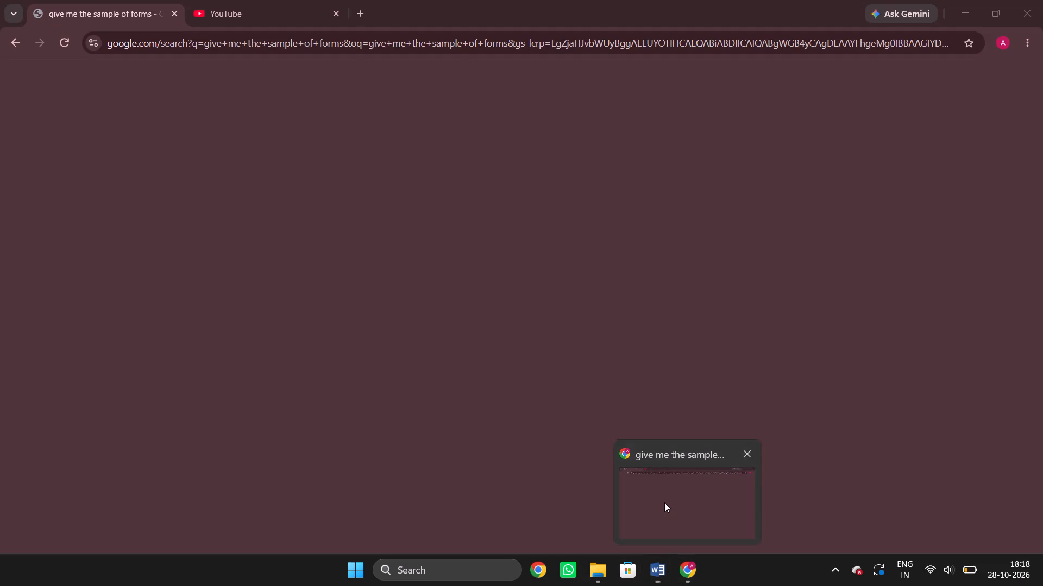
left_click(277, 3)
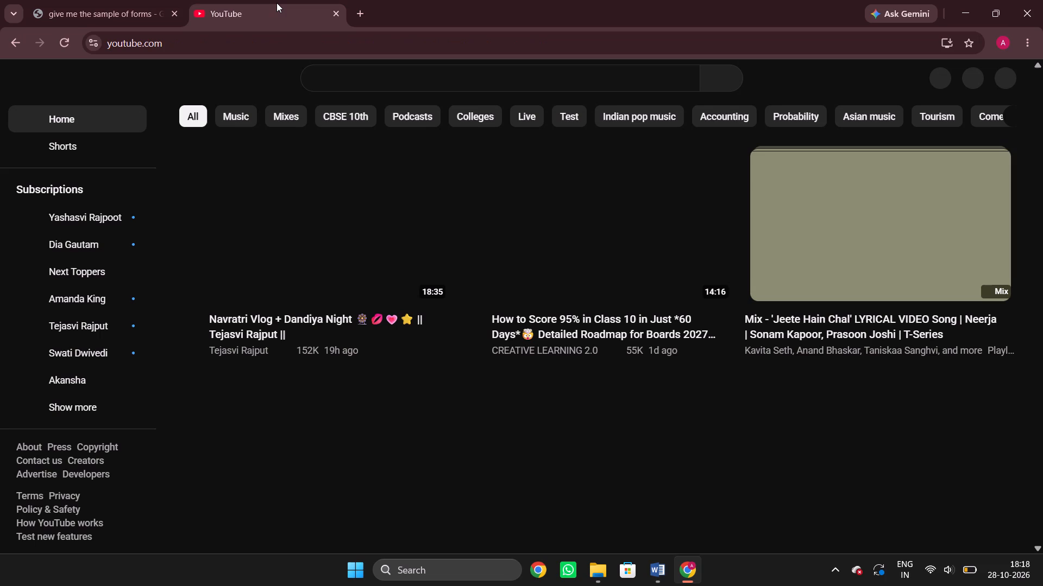
left_click(115, 5)
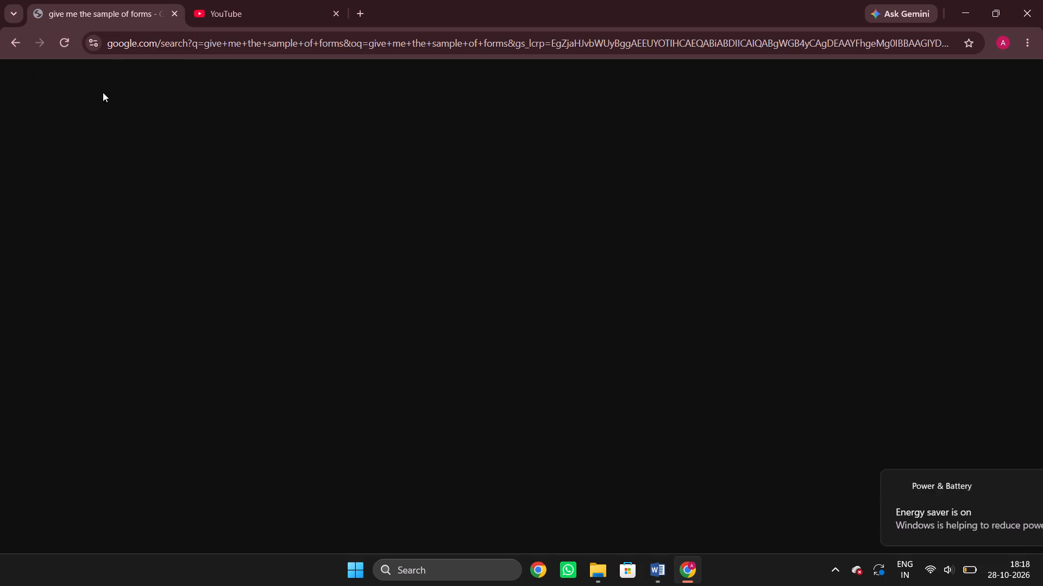
Search the web in a new browser tab for "give me the sampale of form to be filled in hosipatels".
left_click(351, 8)
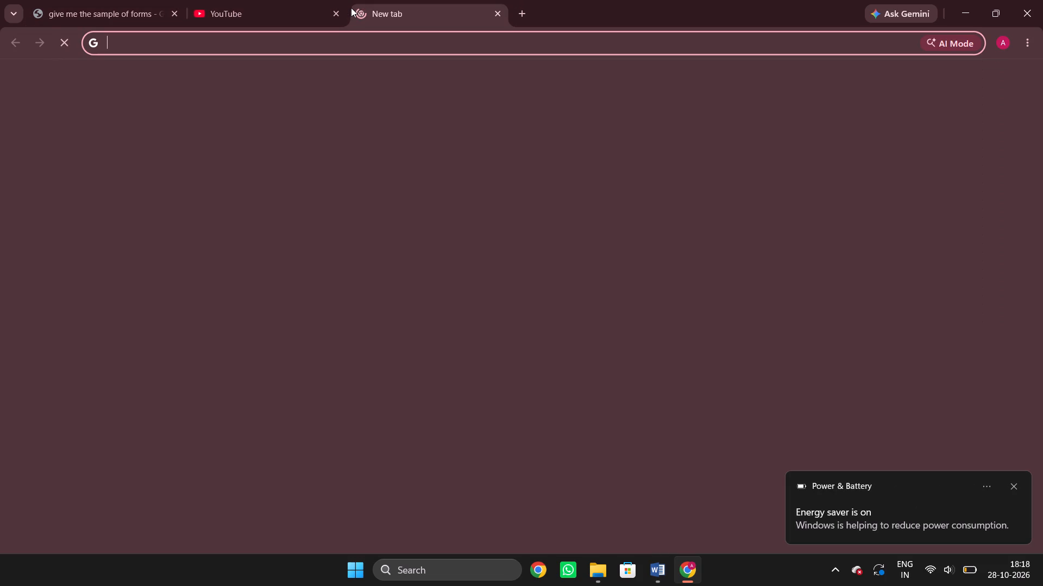
left_click(361, 36)
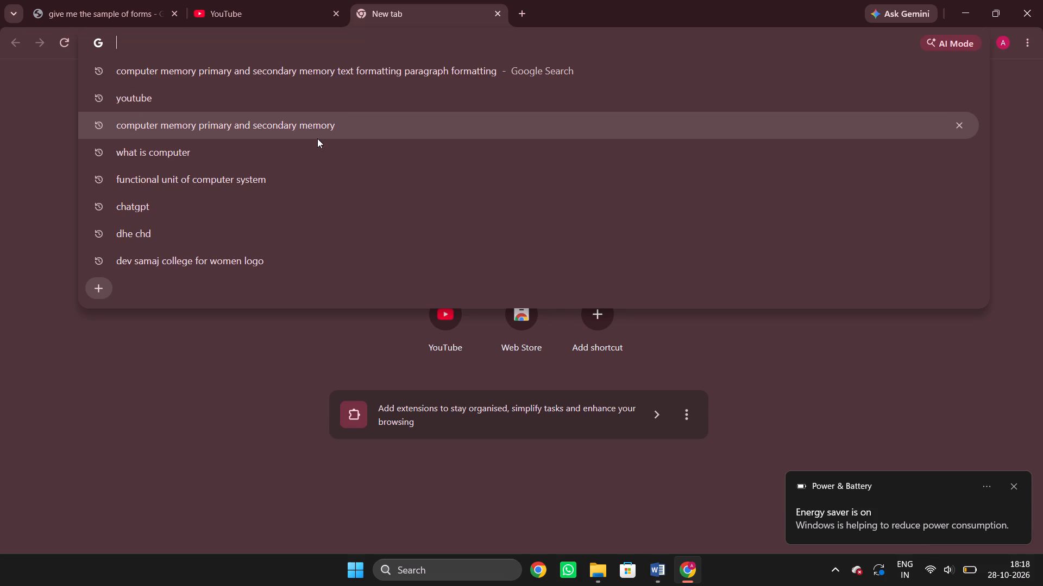
type("give")
key("space")
type("me")
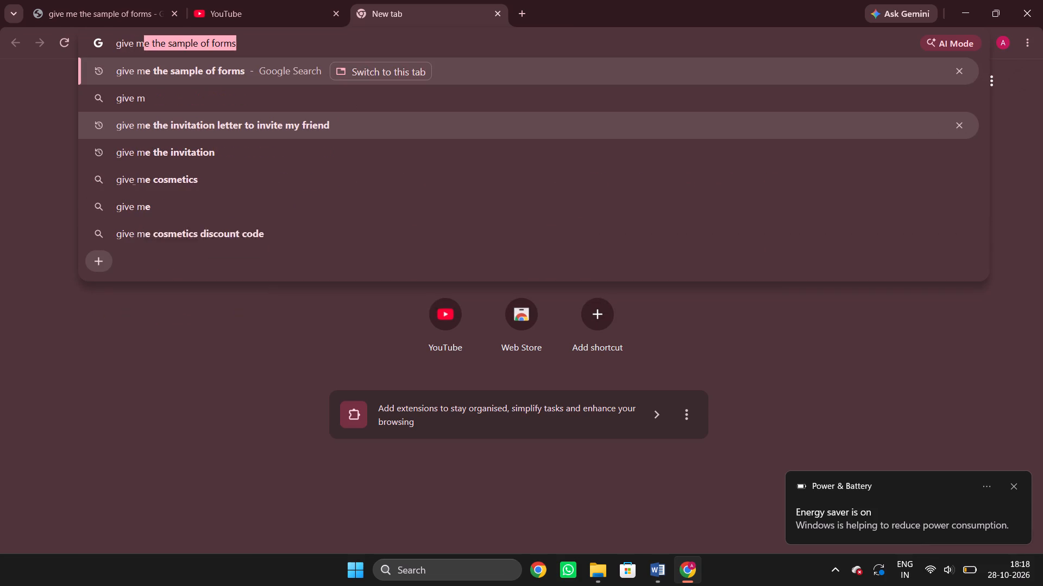
key("space")
type("the sampal")
type("e of")
key("space")
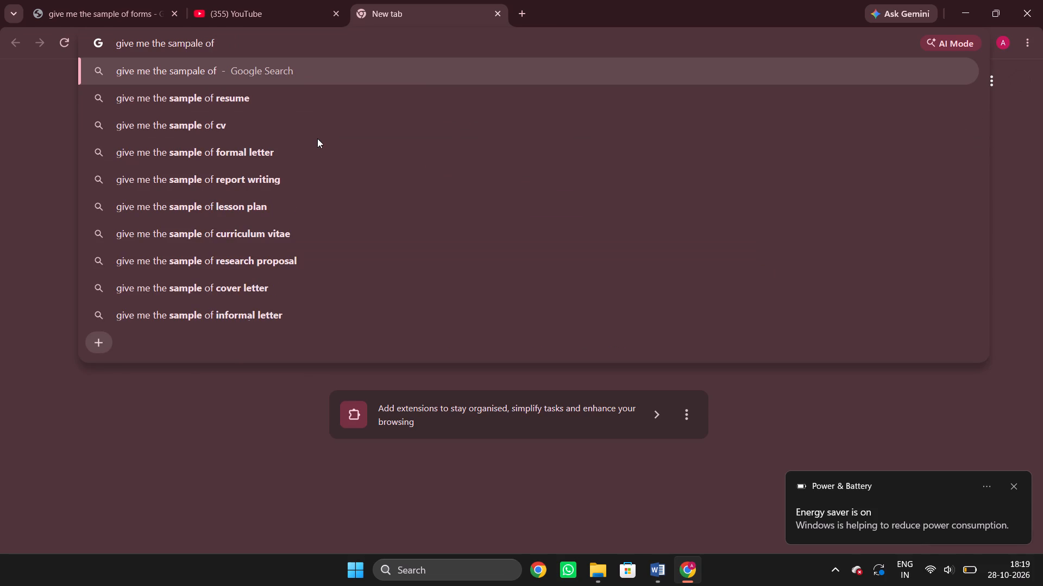
type("fo")
type("rm to be")
key("space")
type("filled in hosipa")
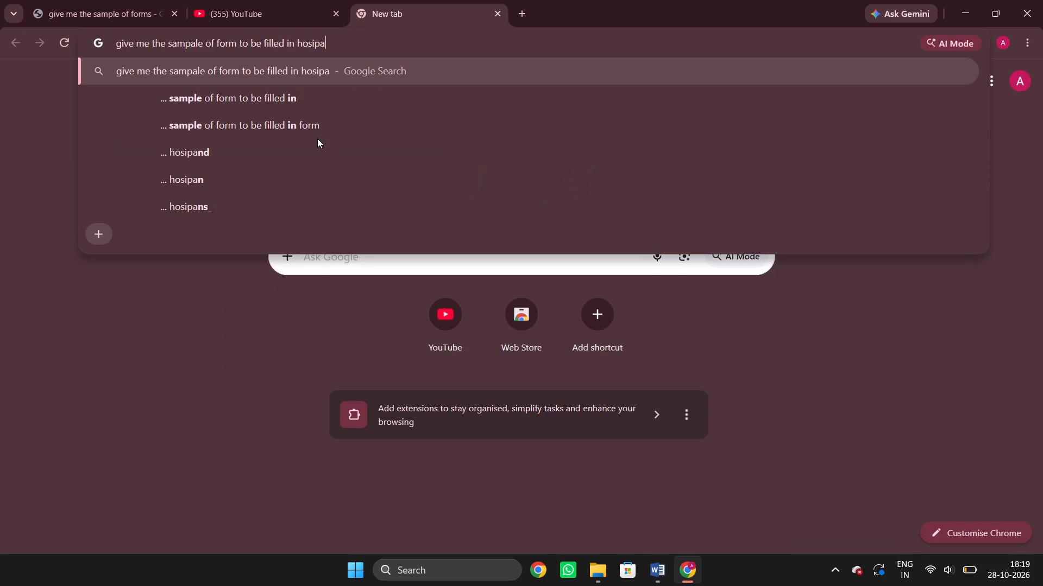
type("tels")
key("Return")
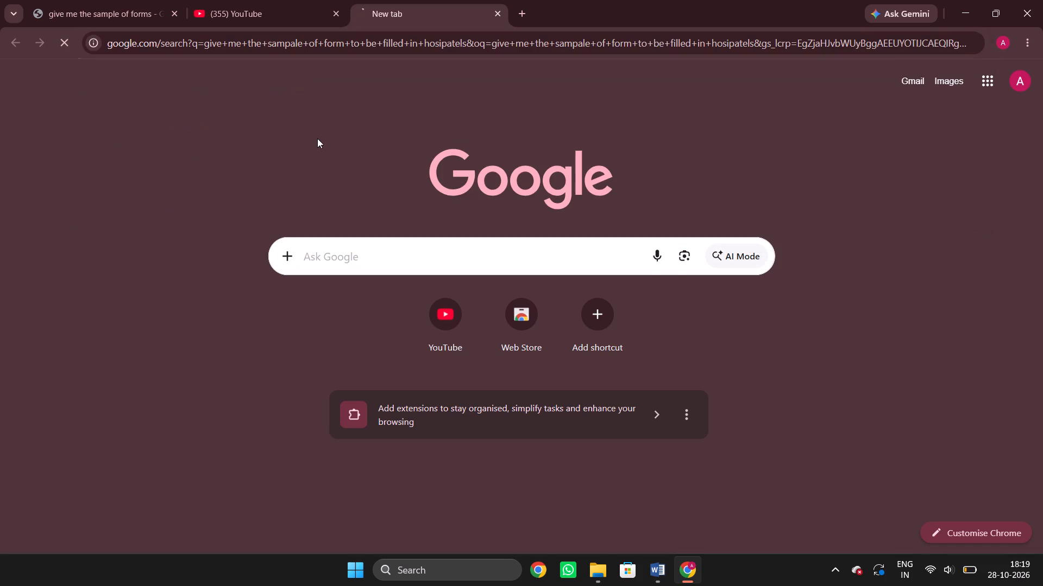
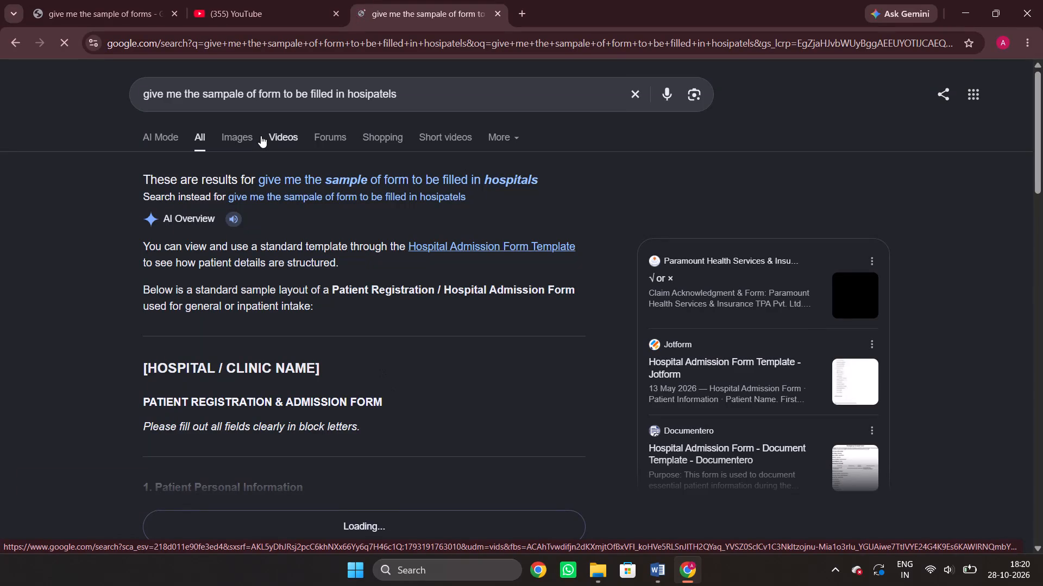
Show the image results for the hospital form search and look through the sample form designs.
left_click(243, 135)
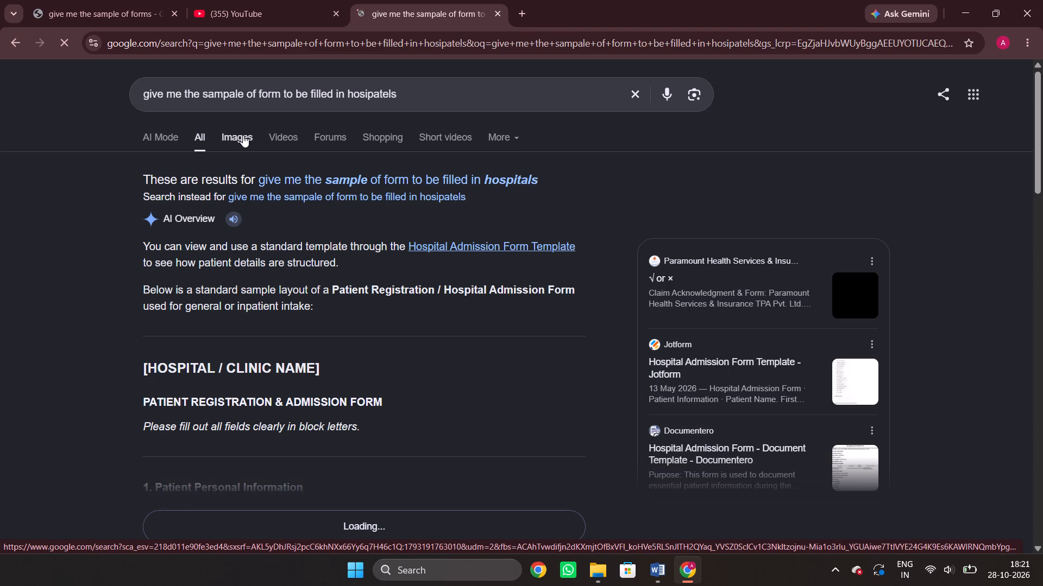
left_click(243, 135)
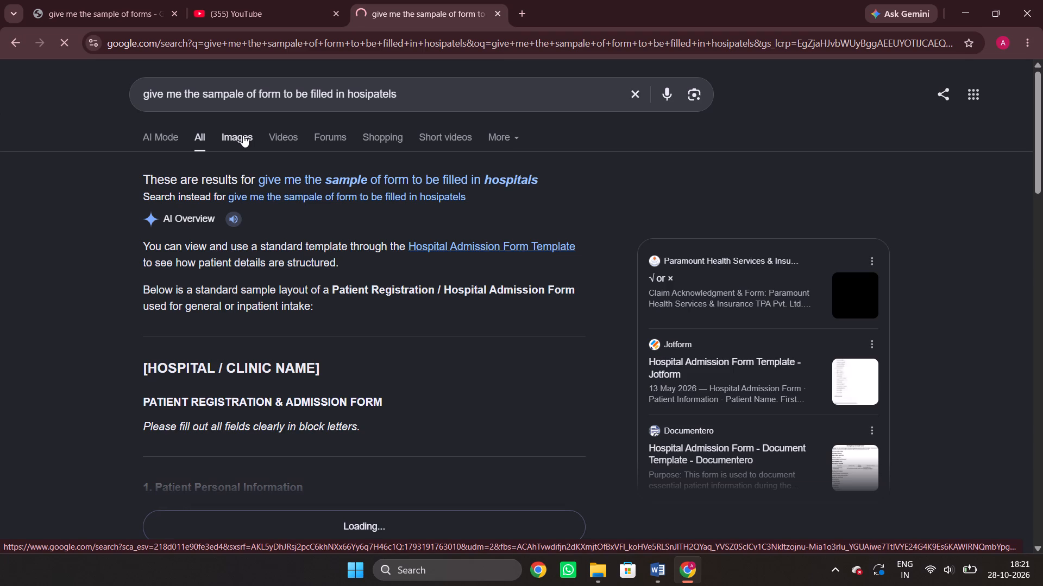
double_click(243, 135)
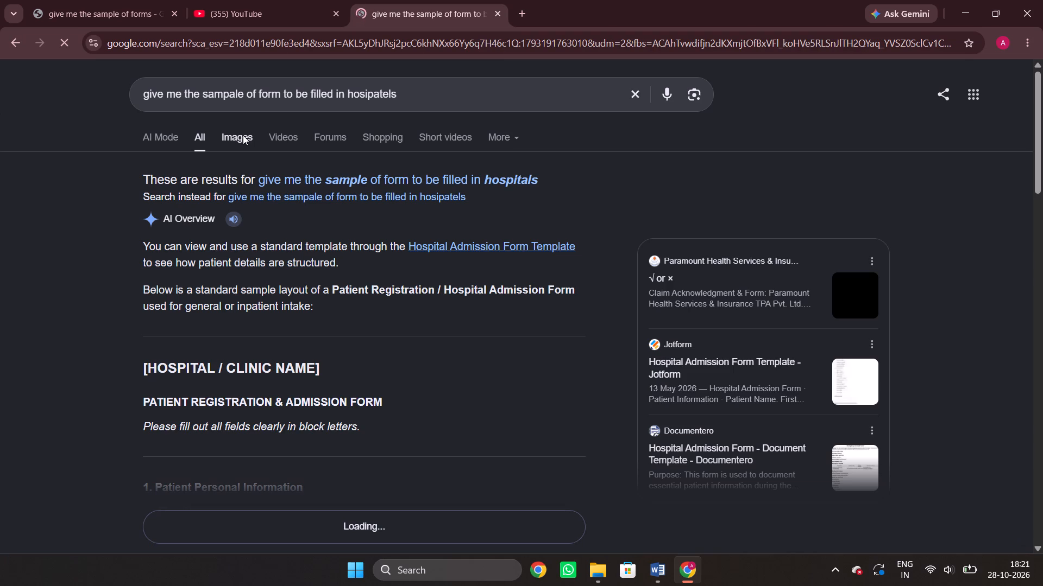
double_click(243, 135)
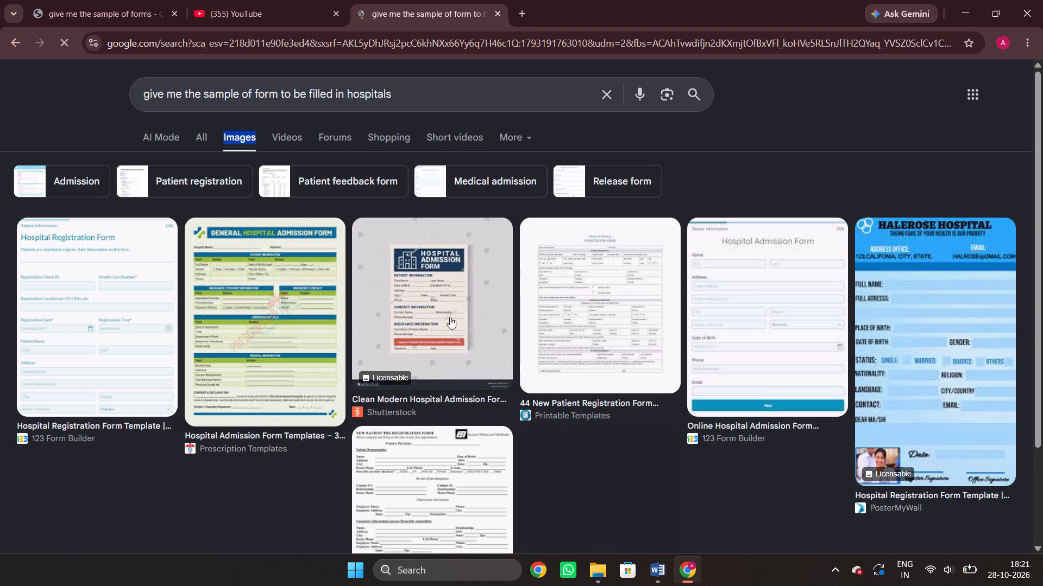
scroll(698, 339, "down", 1)
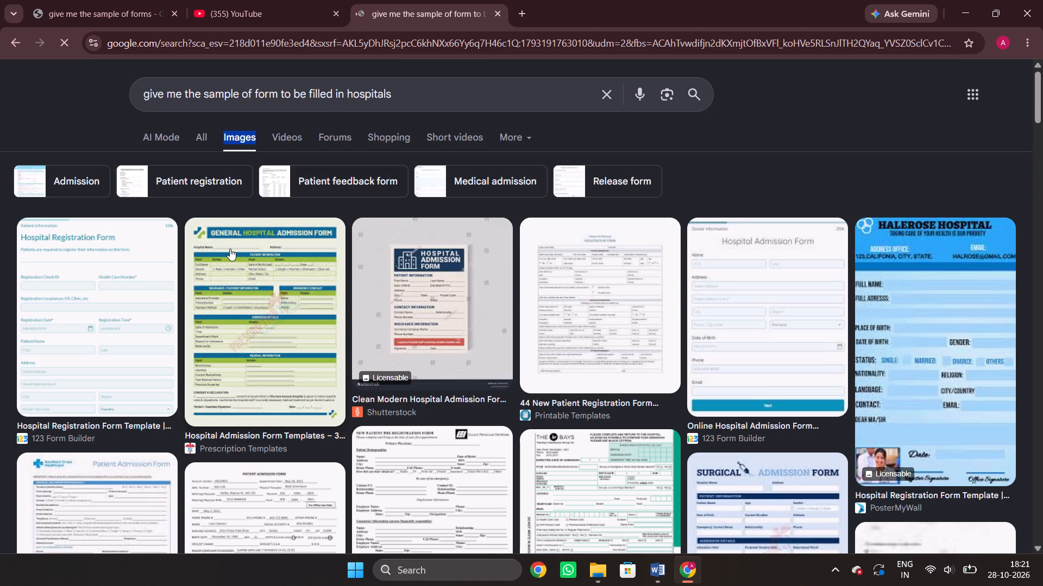
scroll(260, 334, "down", 1)
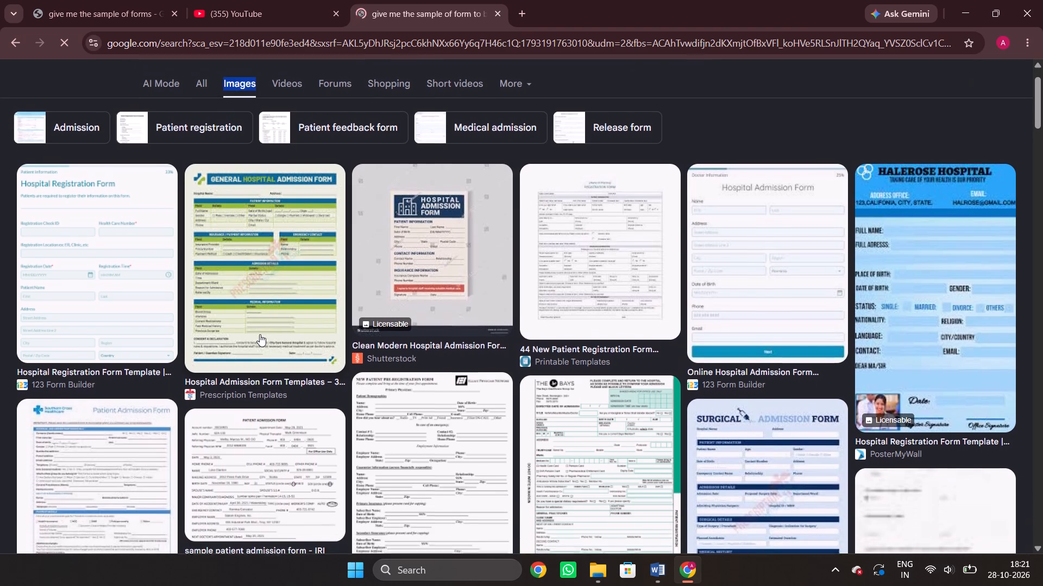
scroll(260, 334, "down", 2)
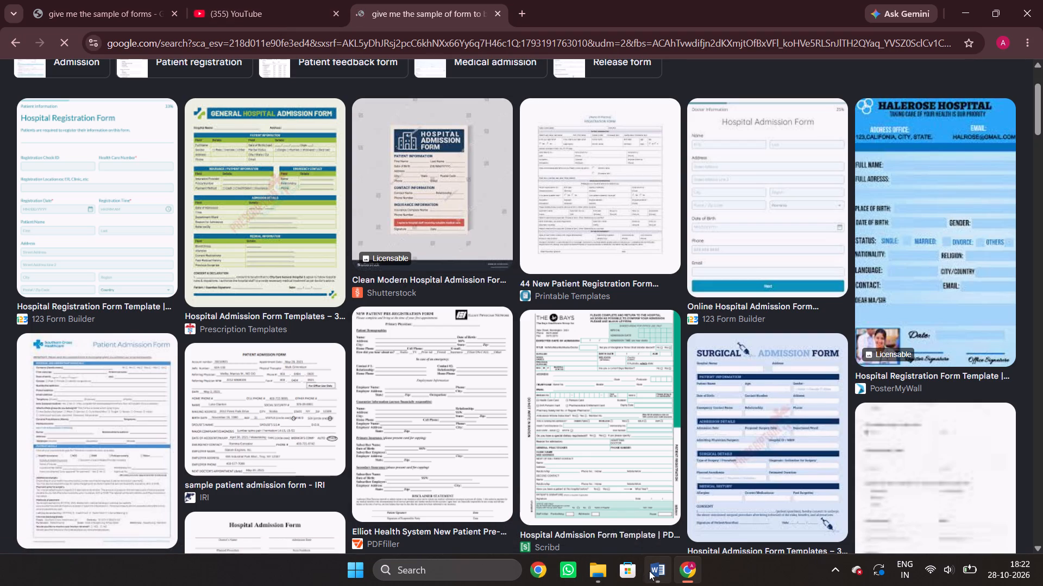
Switch to Word, insert two line breaks below the hospital address and left-align the new line.
left_click(649, 520)
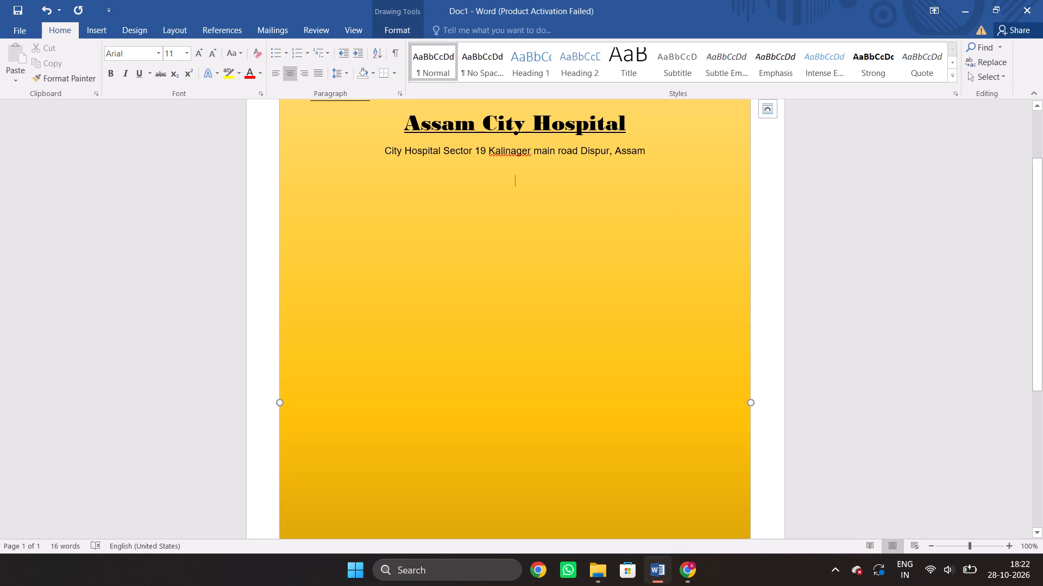
left_click_drag(406, 118, 625, 127)
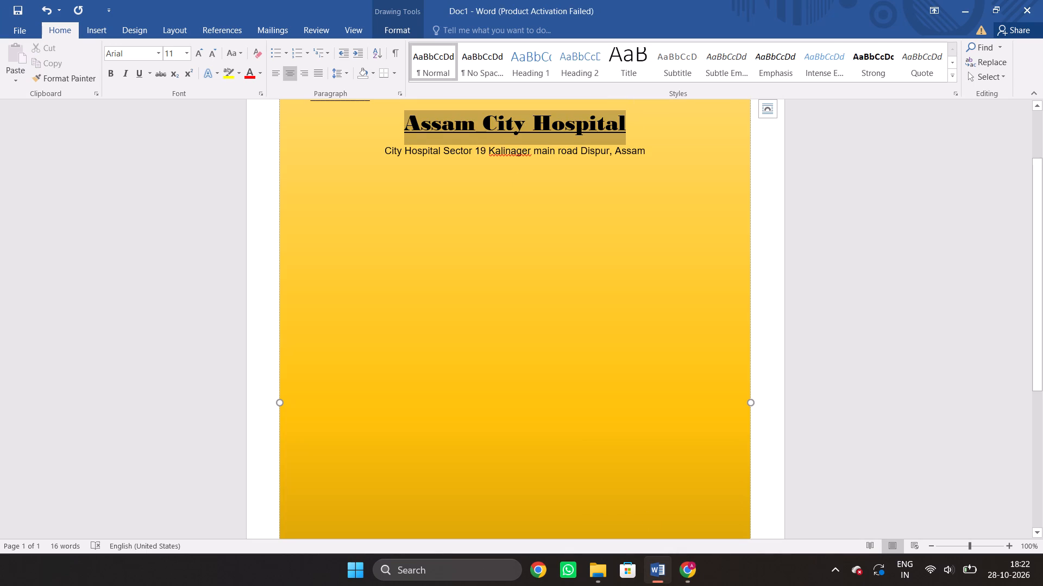
left_click_drag(625, 127, 629, 127)
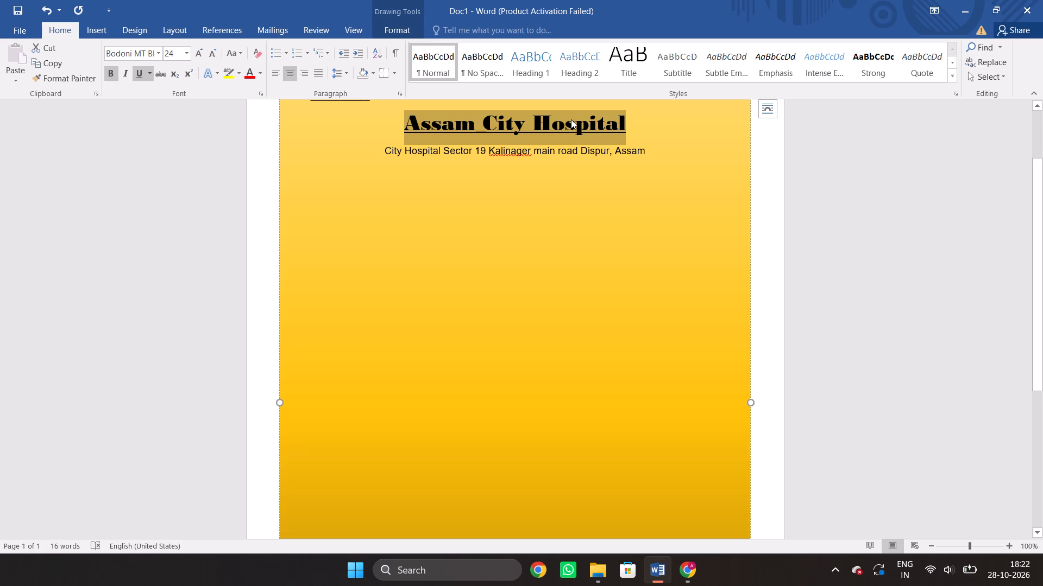
left_click(733, 150)
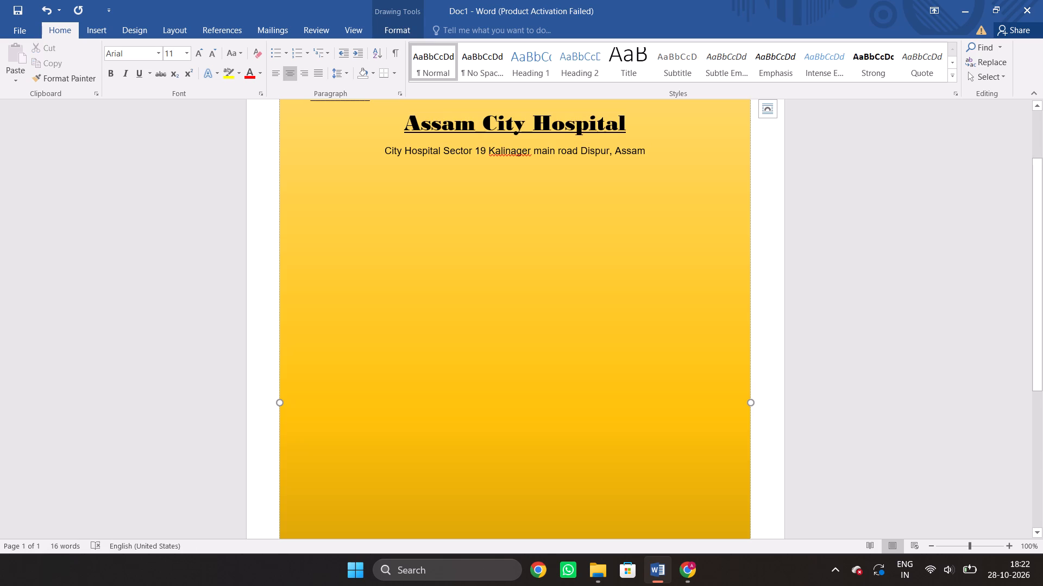
key("Return")
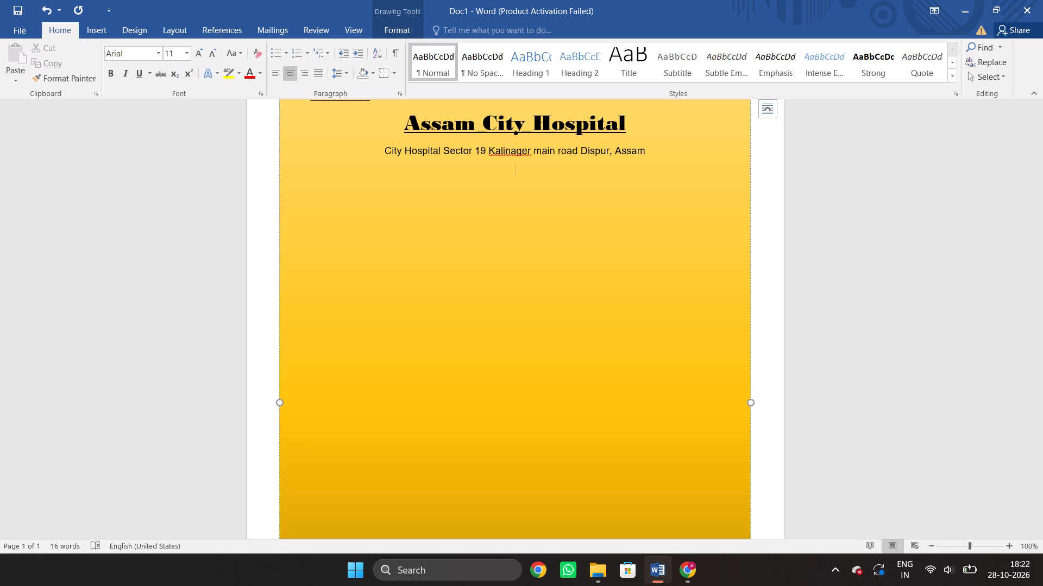
key("Return")
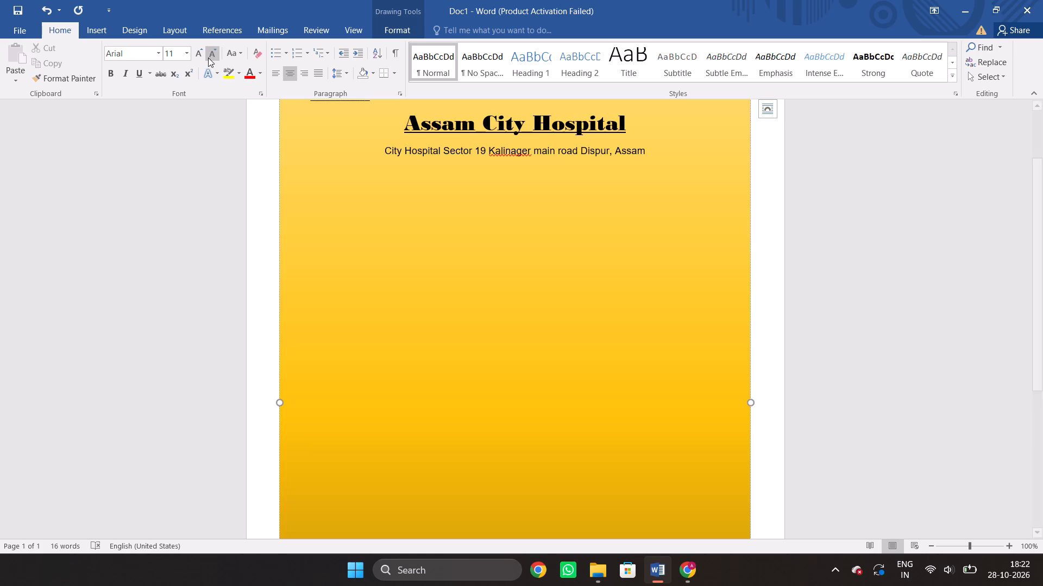
left_click(275, 72)
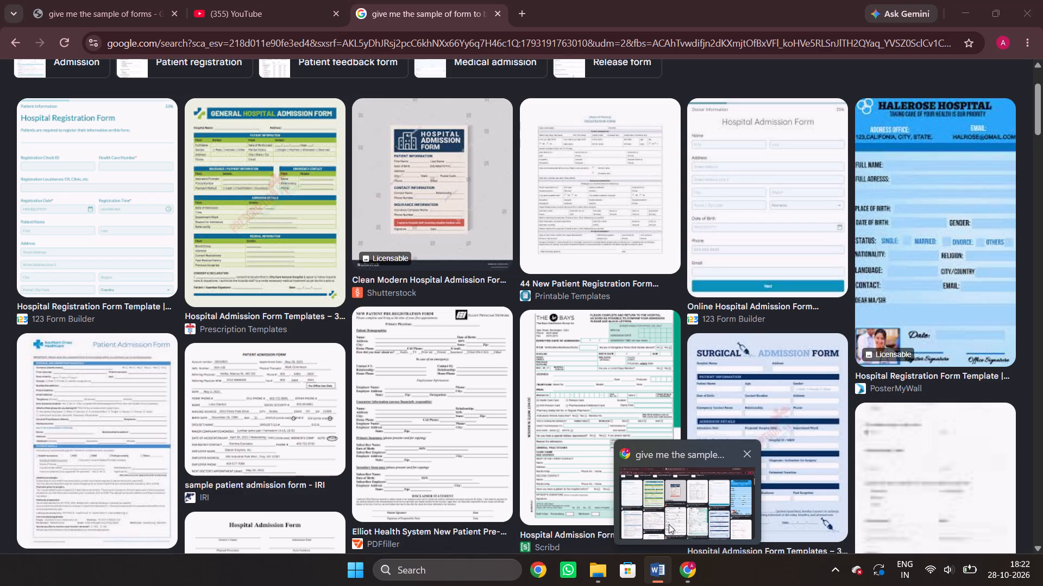
Switch to Chrome and close the blank "give me the sample of forms" search page.
left_click(669, 524)
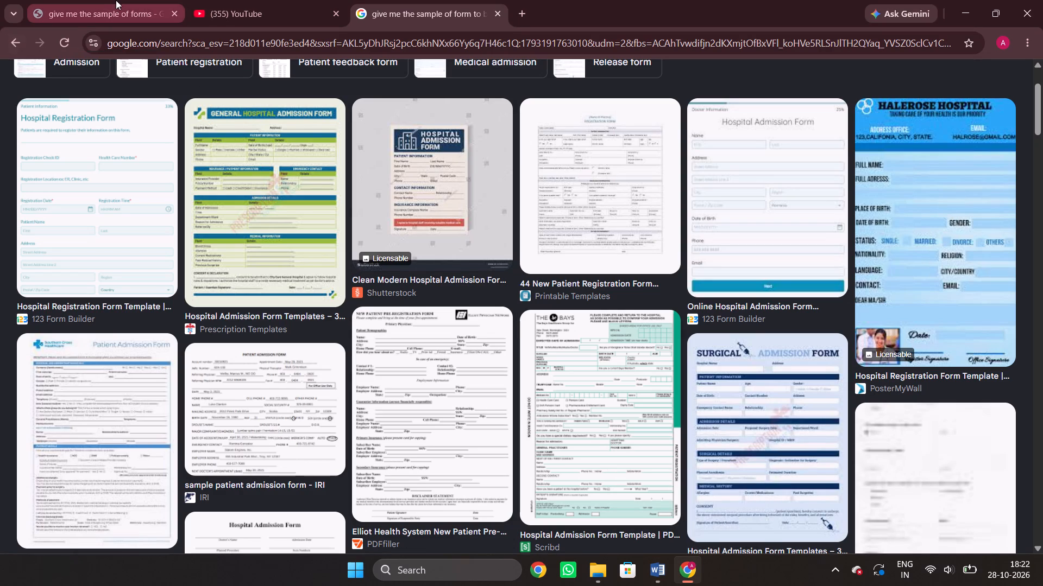
left_click(101, 11)
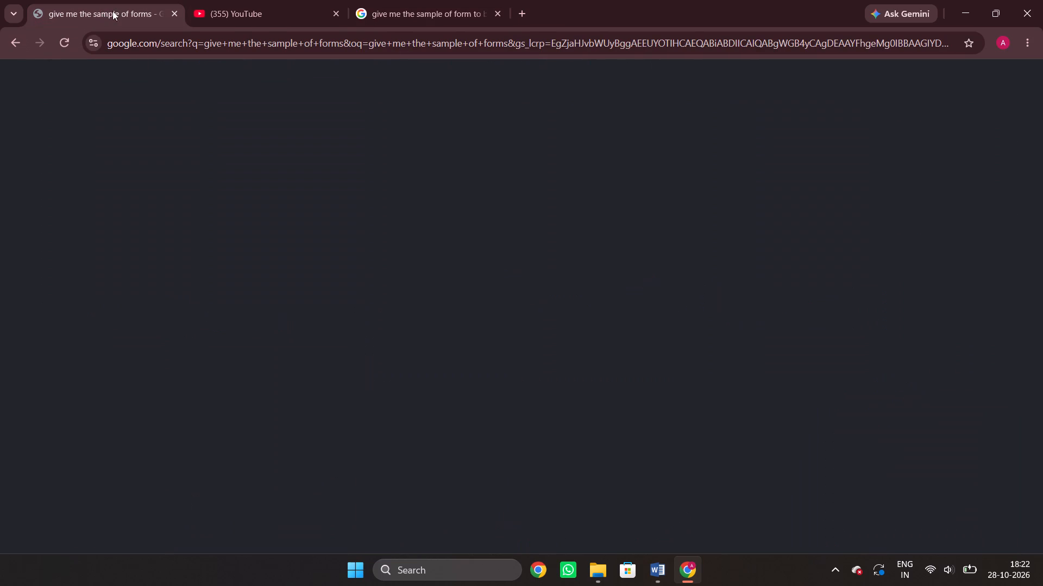
left_click(173, 15)
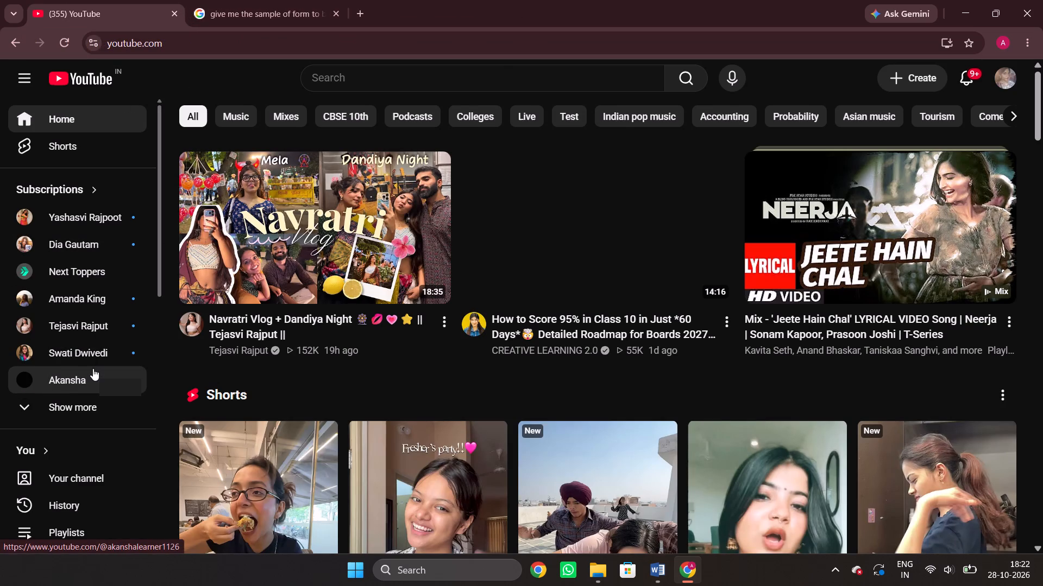
Browse the YouTube home page and open Your videos.
scroll(93, 368, "down", 2)
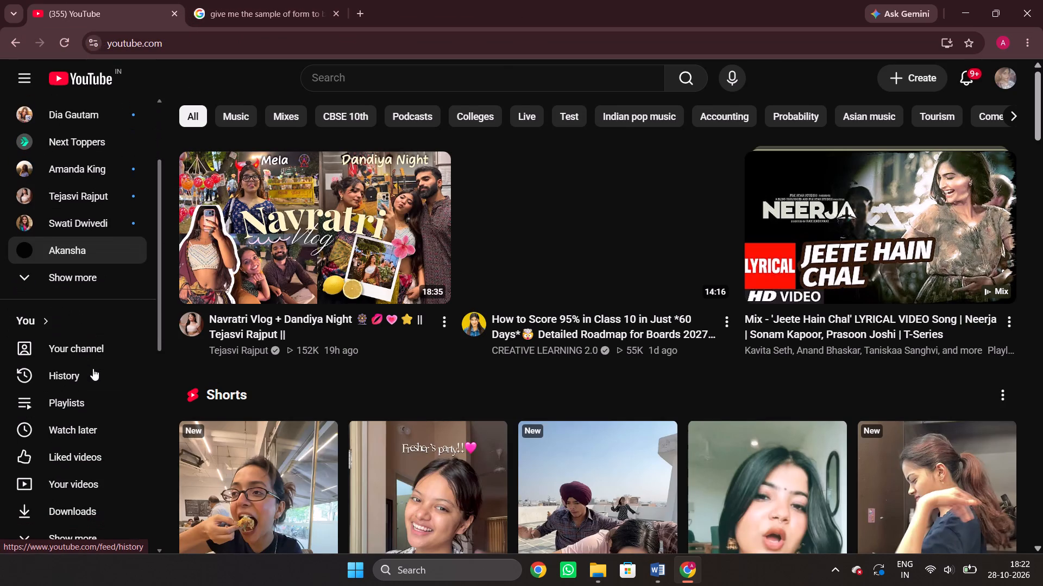
scroll(253, 381, "down", 2)
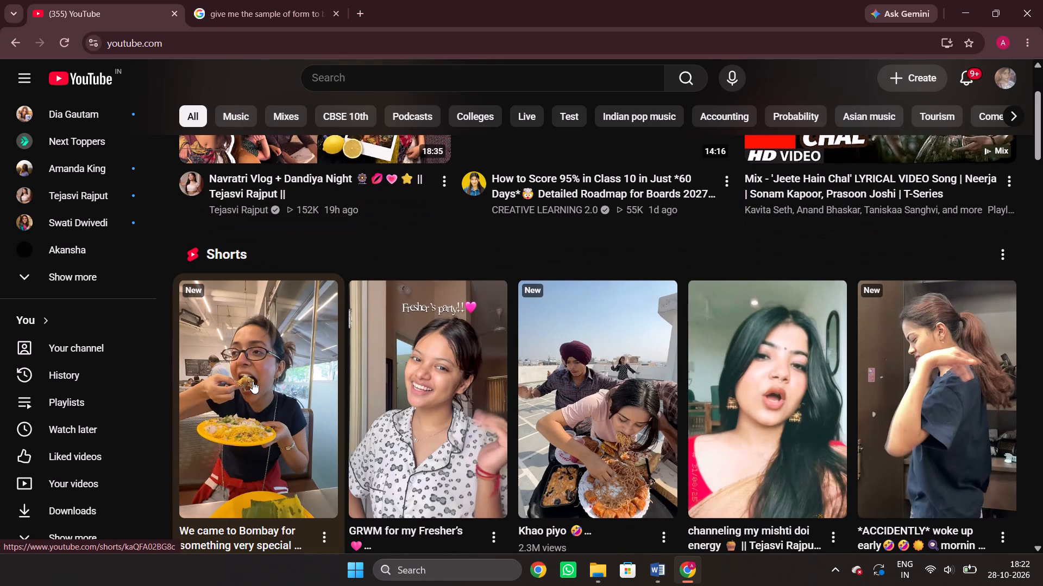
left_click(74, 478)
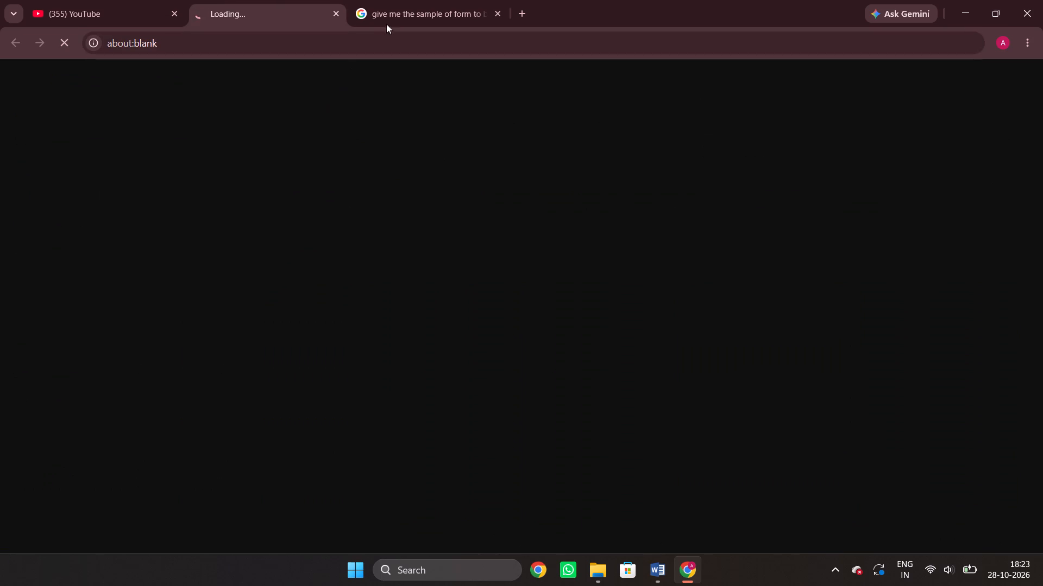
Return to the hospital form image results and examine samples, trying to open the General Hospital Admission Form and the TemplateRoller Hospital Admission Form.
left_click(393, 10)
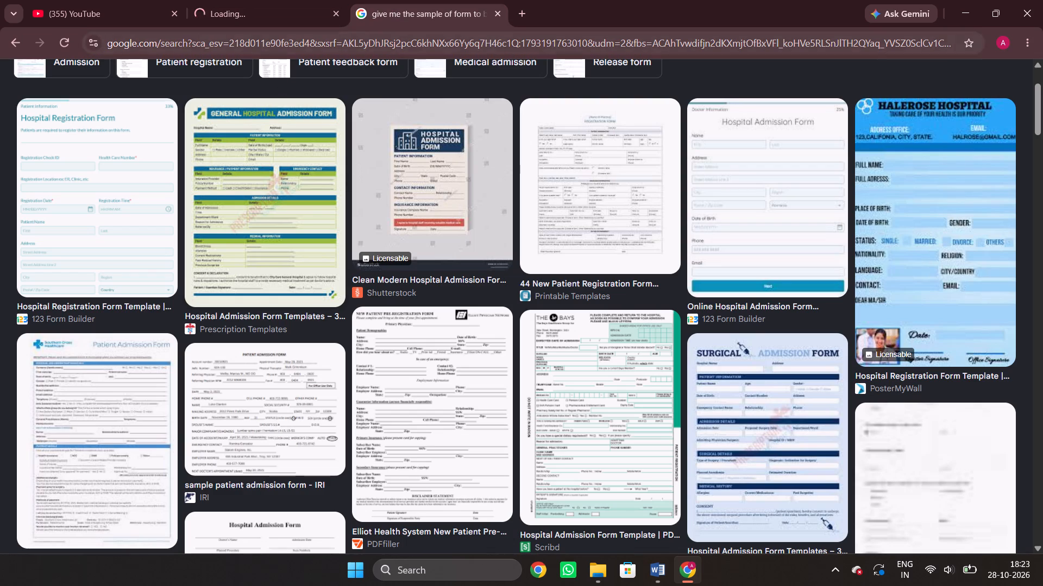
scroll(134, 262, "up", 4)
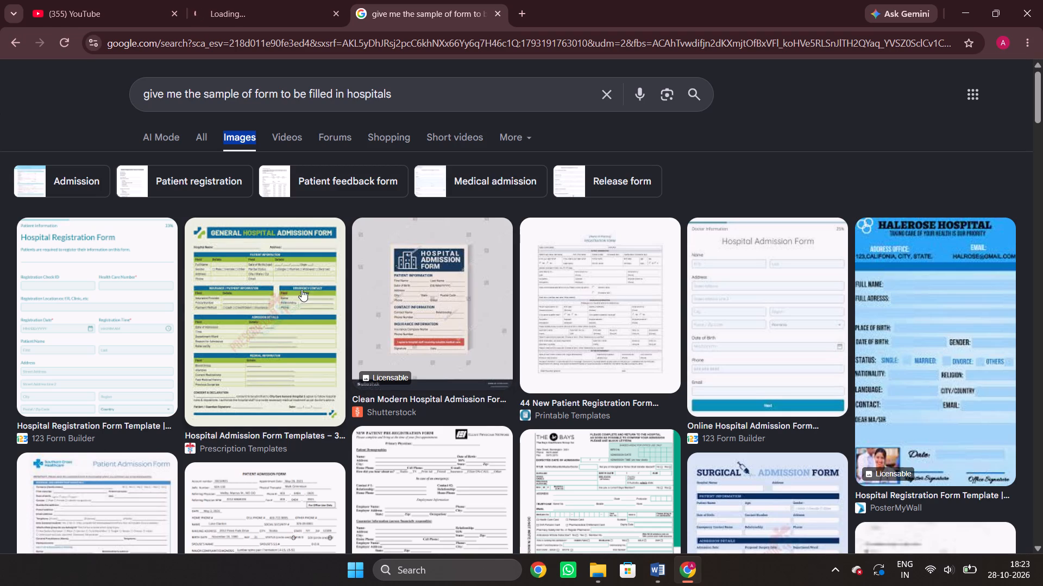
left_click(286, 287)
scroll(234, 356, "down", 5)
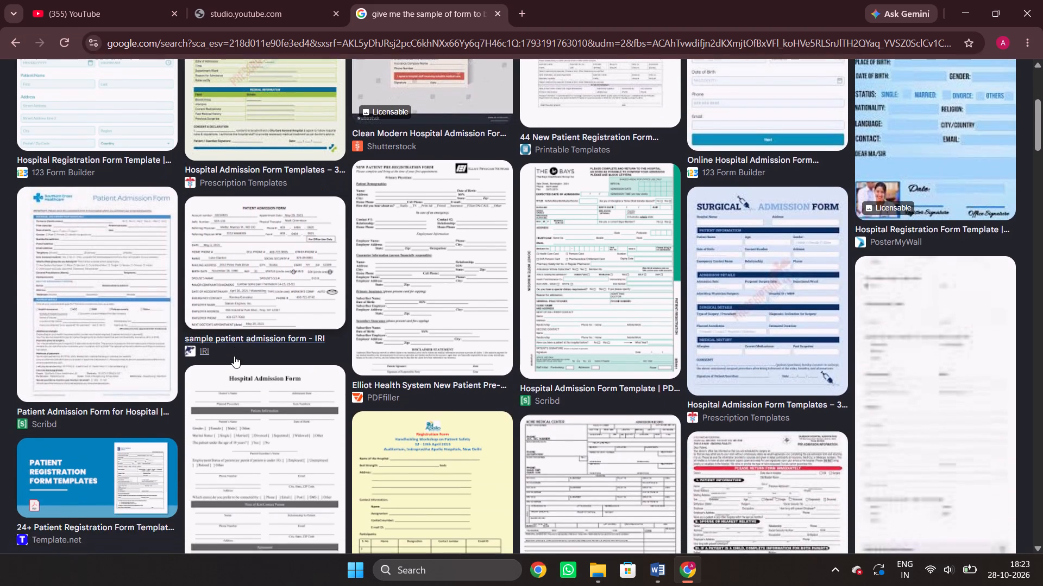
scroll(234, 356, "down", 2)
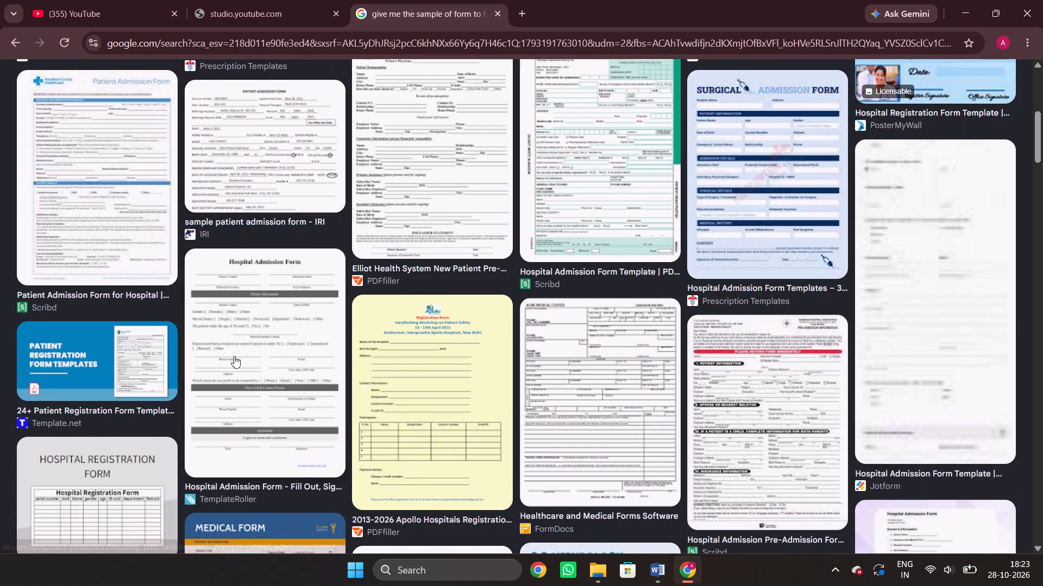
double_click(284, 334)
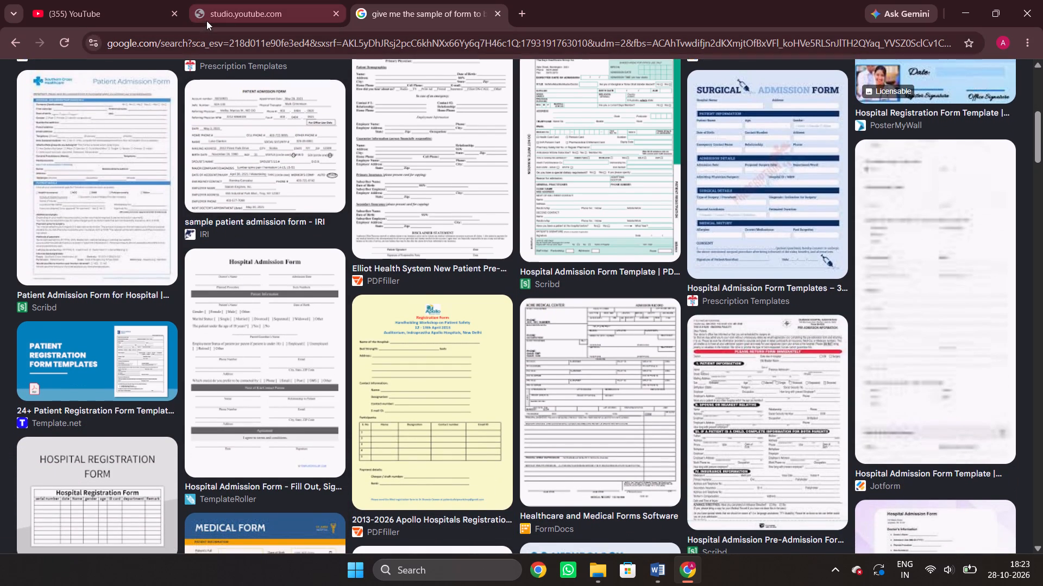
Check the studio.youtube.com page and try to reload it.
left_click(229, 16)
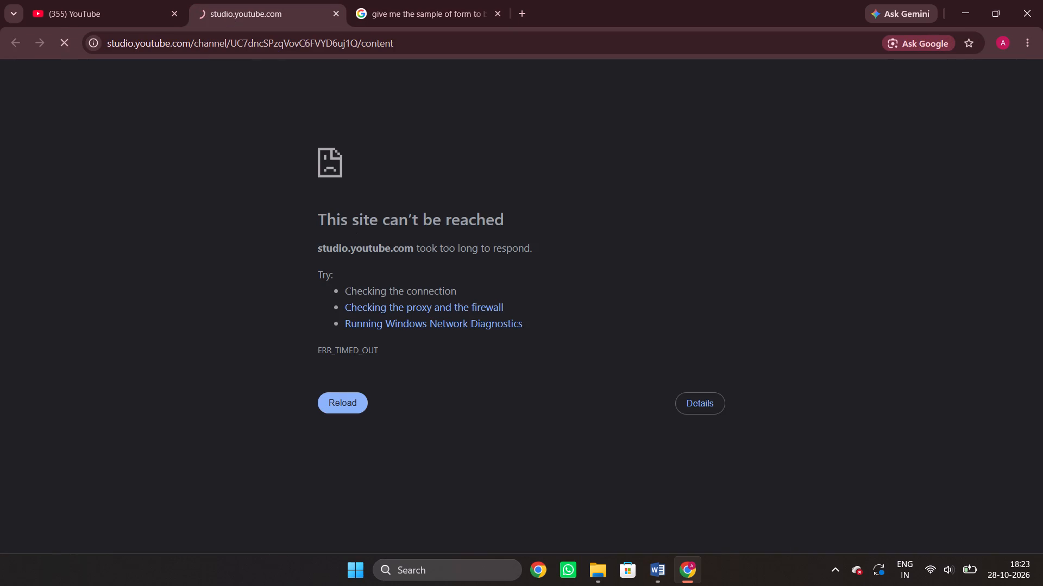
left_click(351, 397)
Return to the hospital form image results and examine the samples further down the page.
left_click(397, 16)
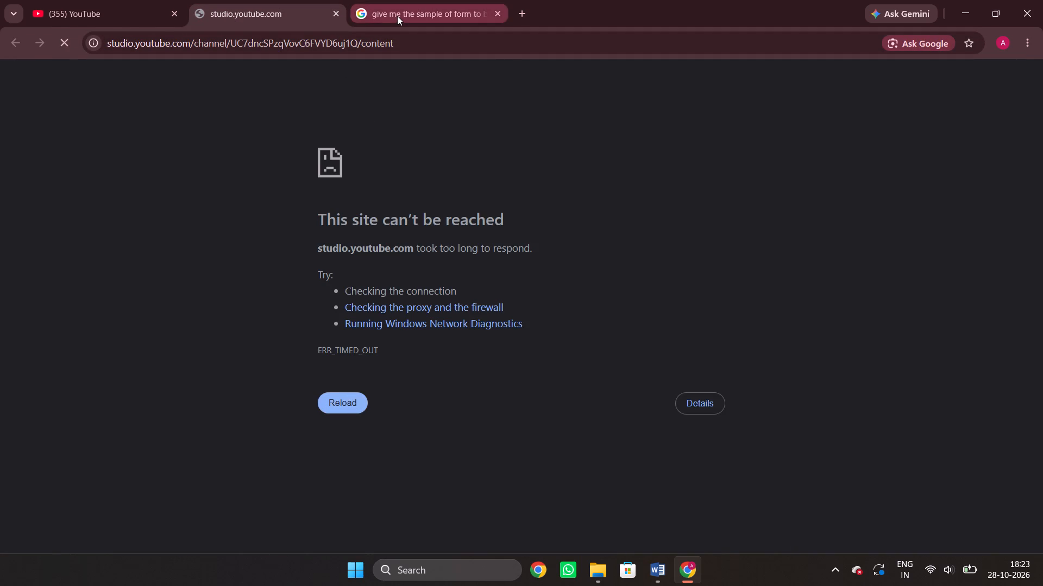
scroll(260, 352, "down", 2)
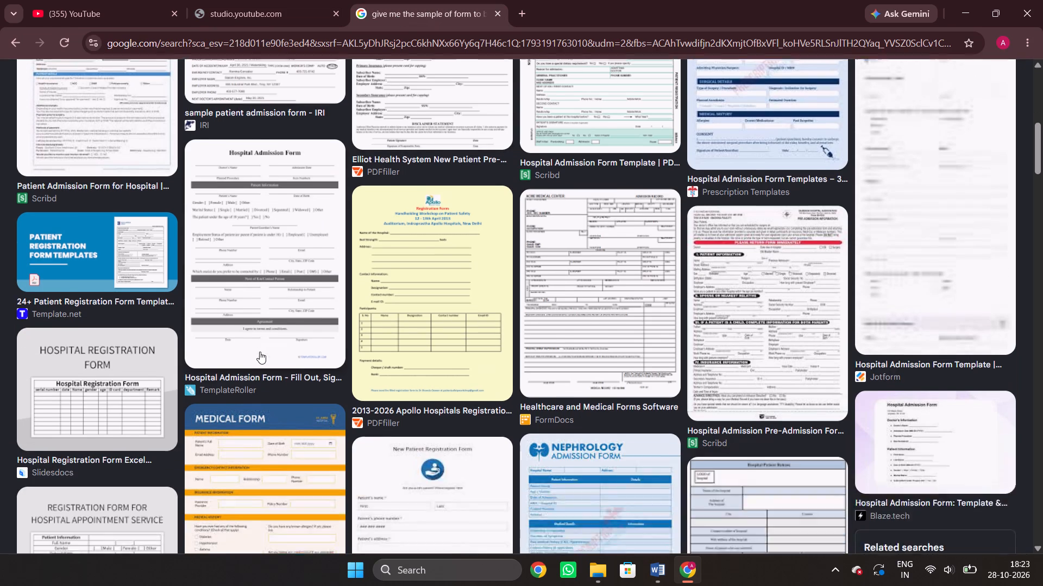
scroll(260, 352, "down", 3)
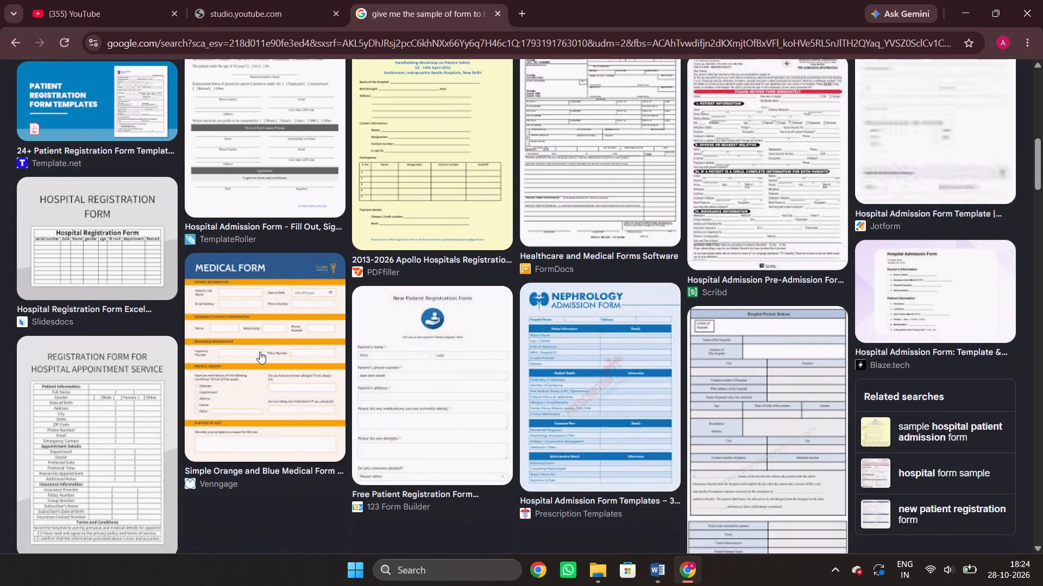
scroll(260, 352, "down", 1)
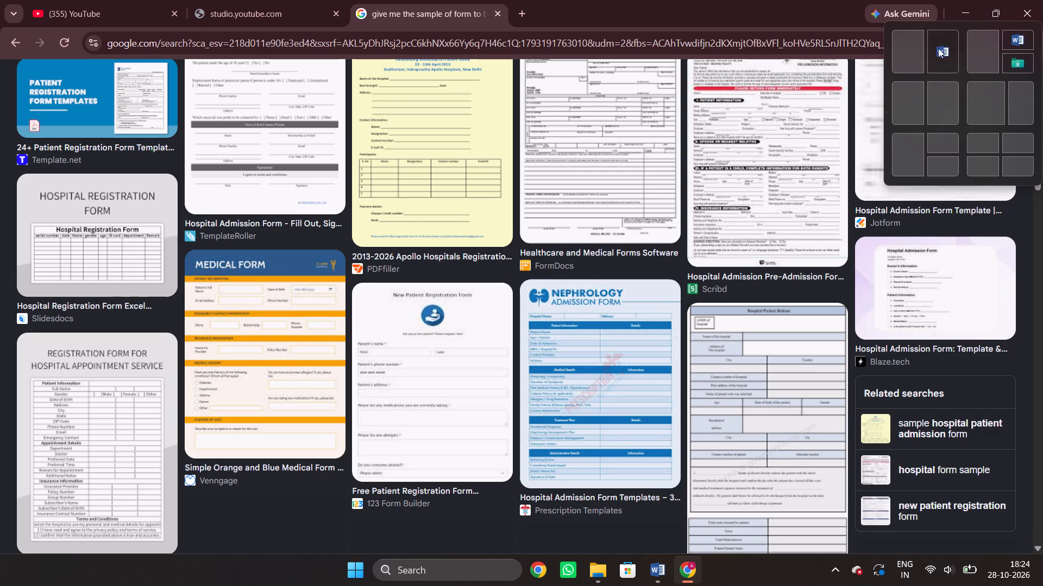
Place the browser and Word side by side, and return to the Word document at full-screen size.
left_click(932, 50)
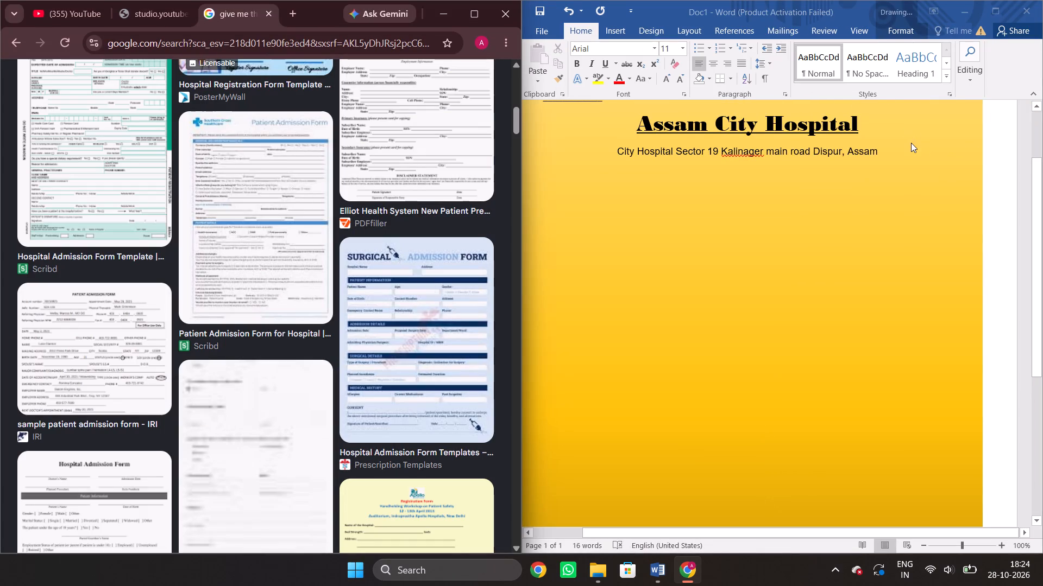
left_click(733, 180)
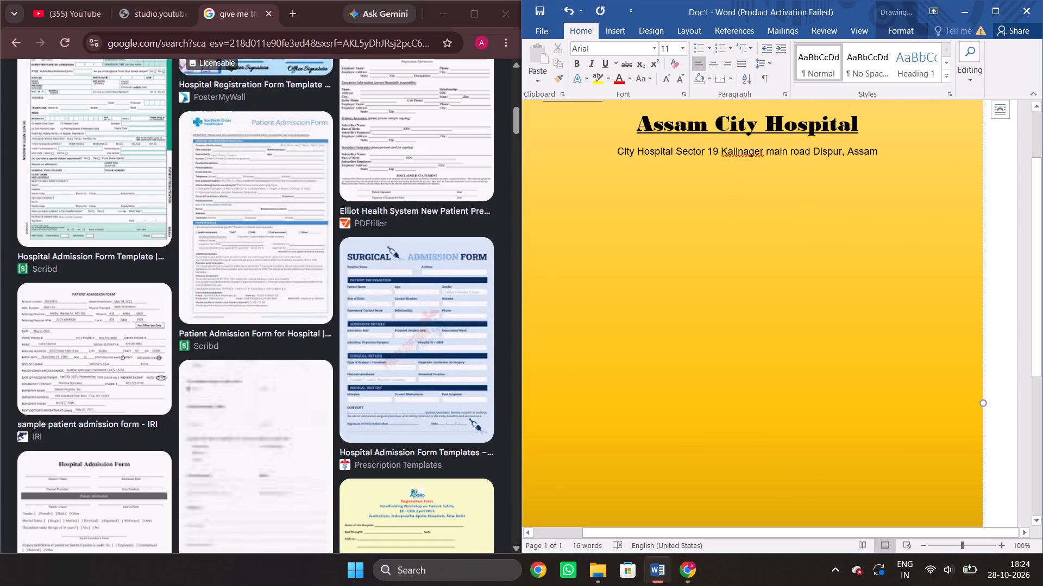
left_click(992, 6)
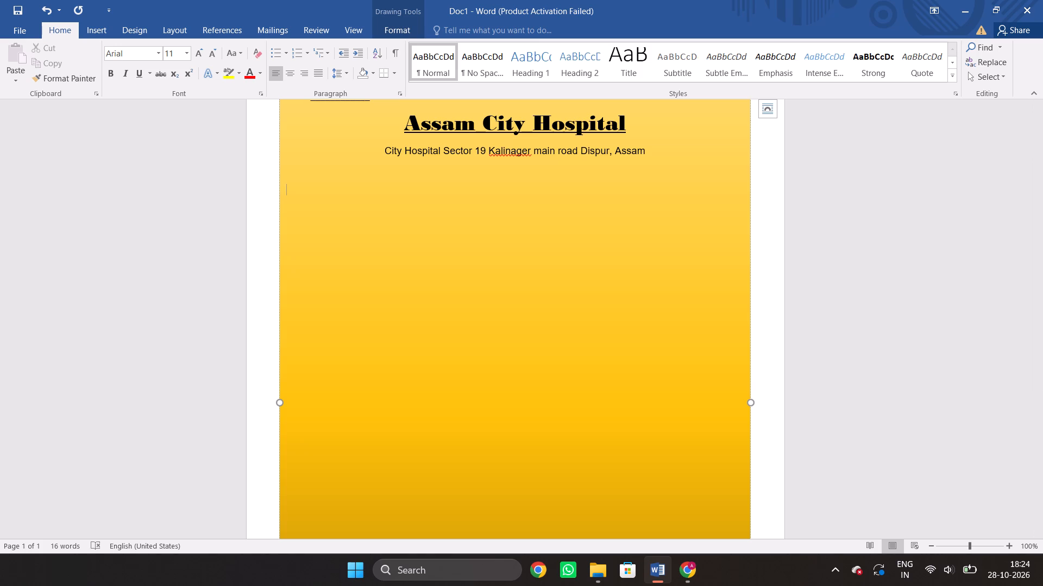
Format the empty line below the hospital address as bold 16 pt Arial Black.
key("h")
key("BackSpace")
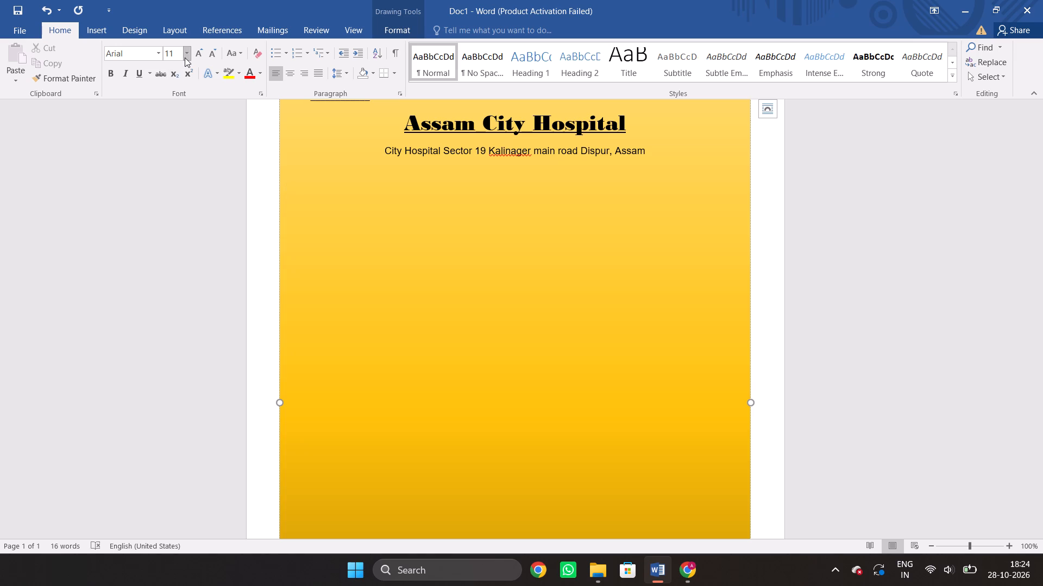
left_click(186, 54)
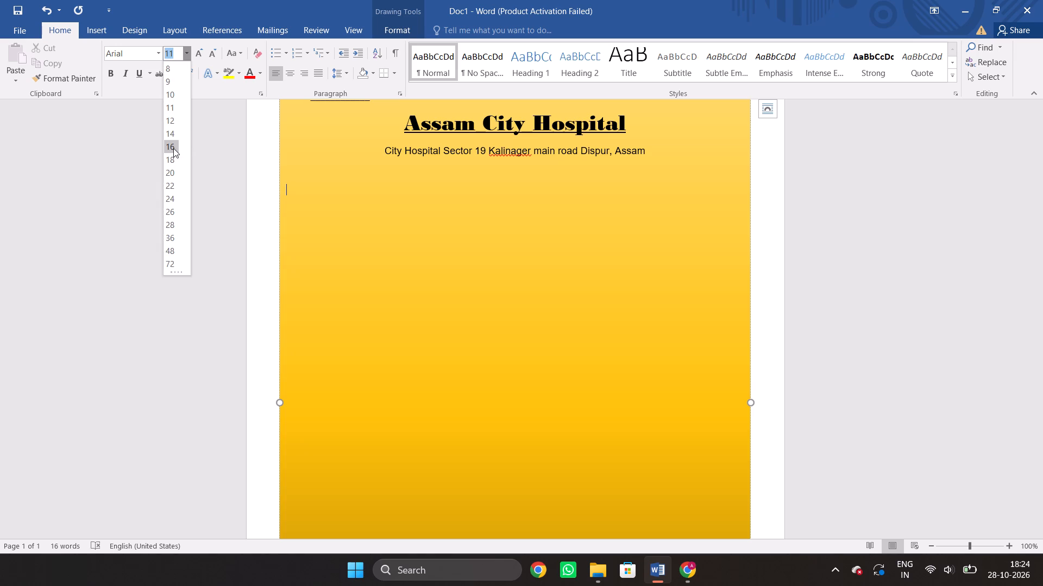
left_click(173, 148)
left_click(109, 75)
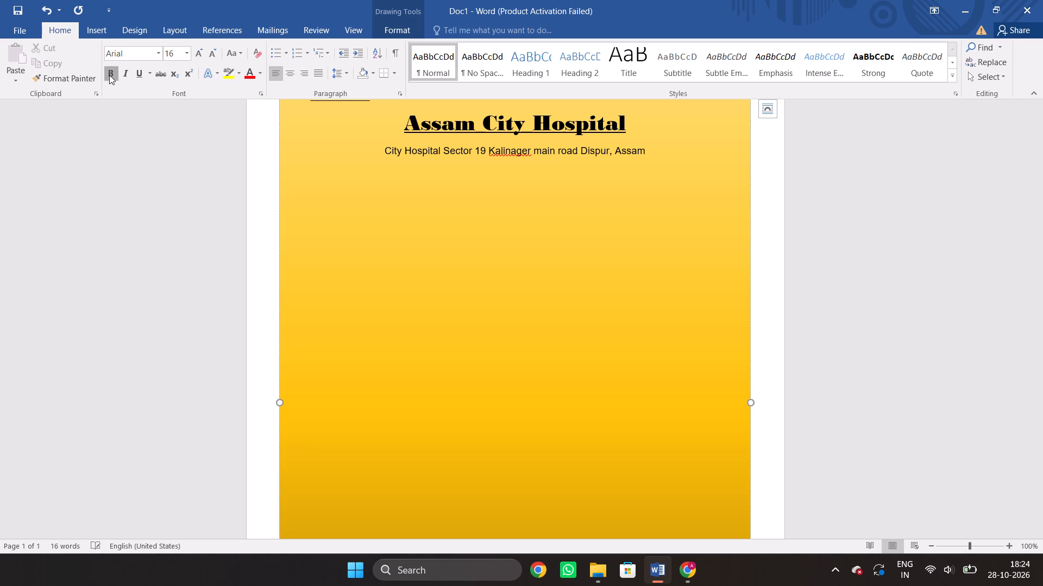
left_click(157, 55)
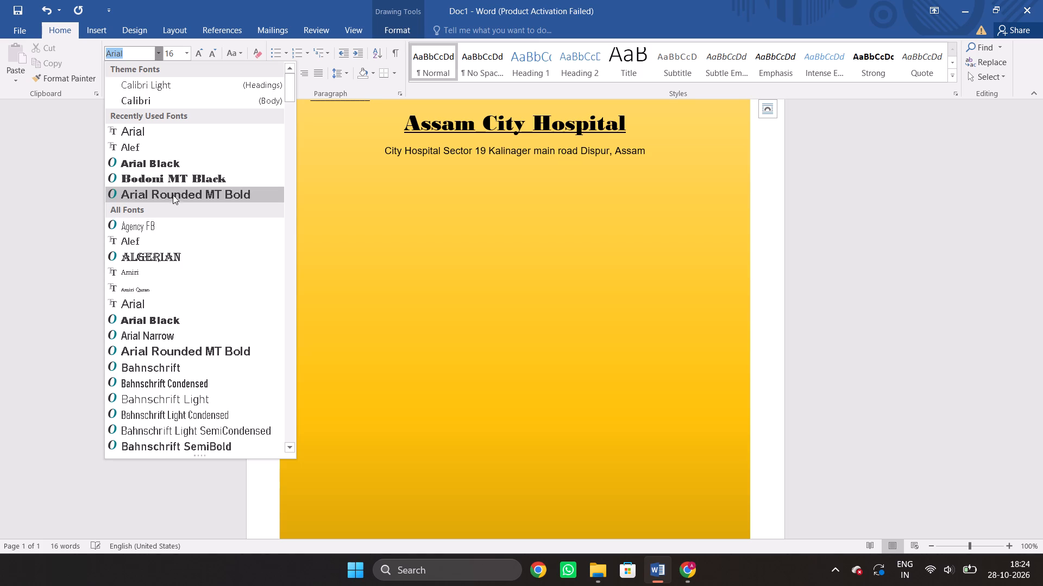
left_click(179, 162)
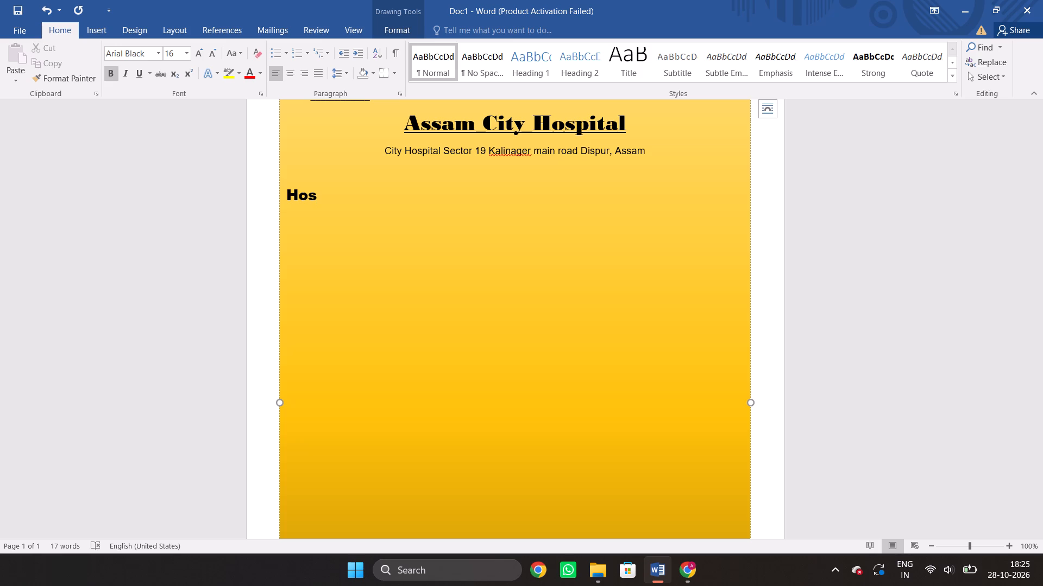
Begin the form heading below the address with the text "Hospital Reg".
key("p")
type("ital")
key("space")
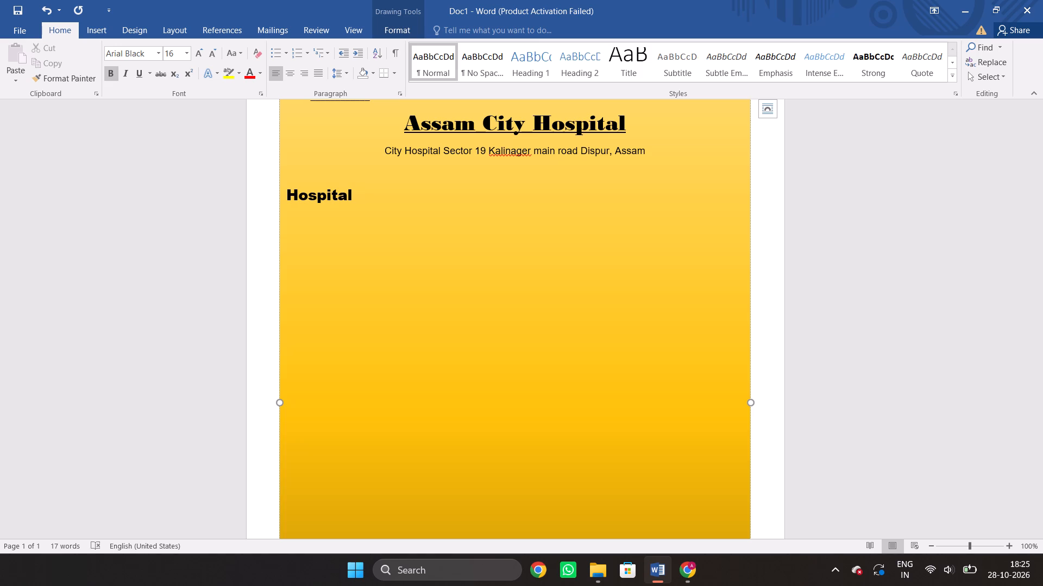
key("r")
key("e")
key("BackSpace")
key("BackSpace")
key("r")
key("e")
key("g")
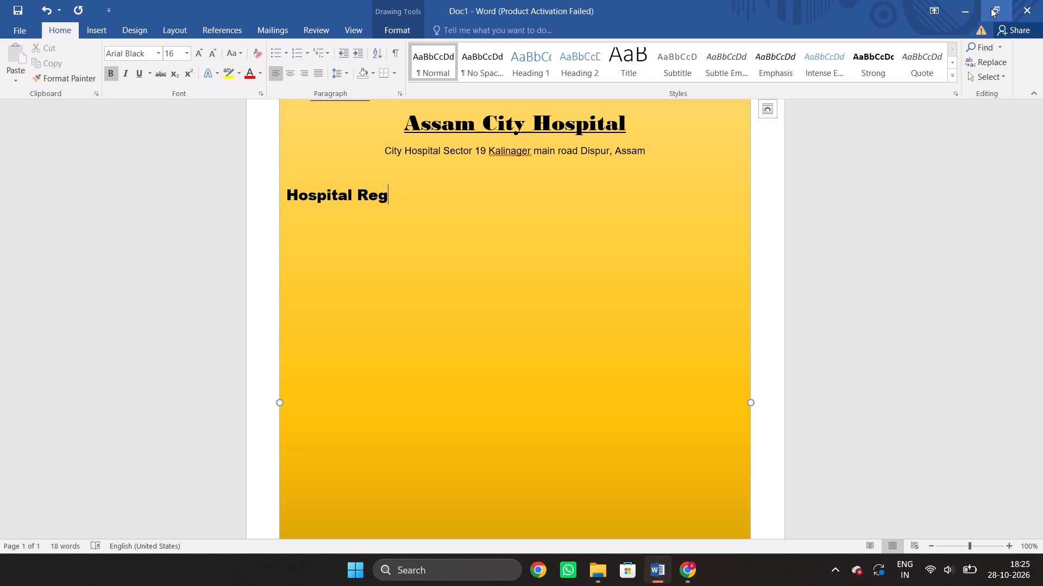
Show the document beside the browser and examine further hospital admission and registration form samples in the image results.
left_click(944, 37)
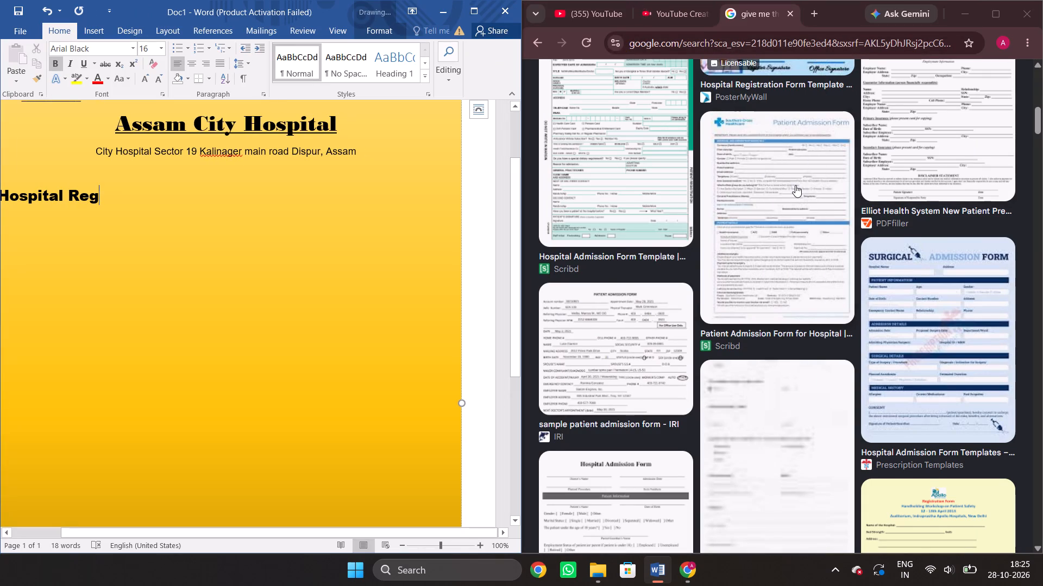
scroll(795, 185, "down", 5)
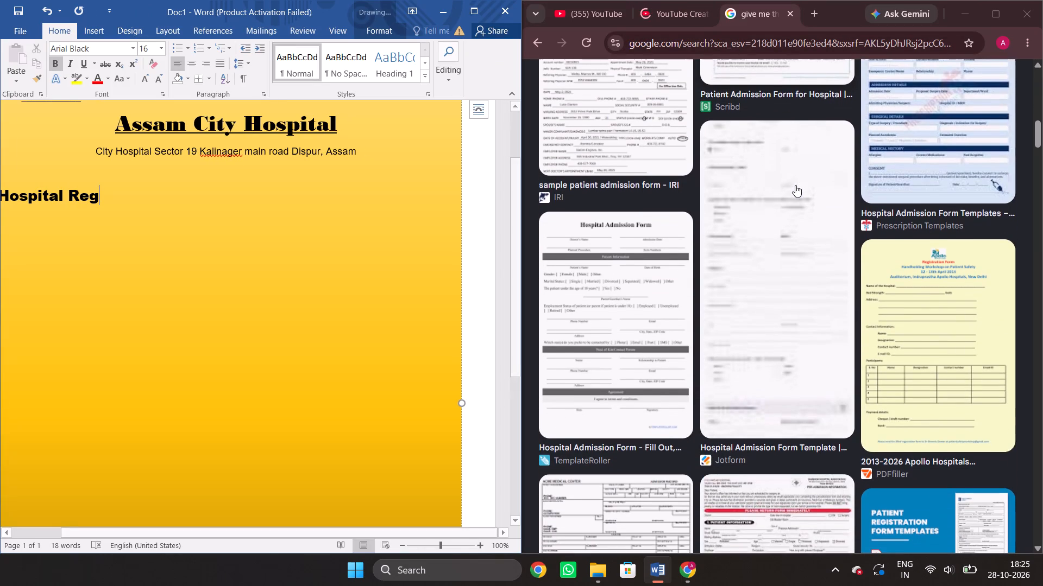
scroll(795, 185, "down", 2)
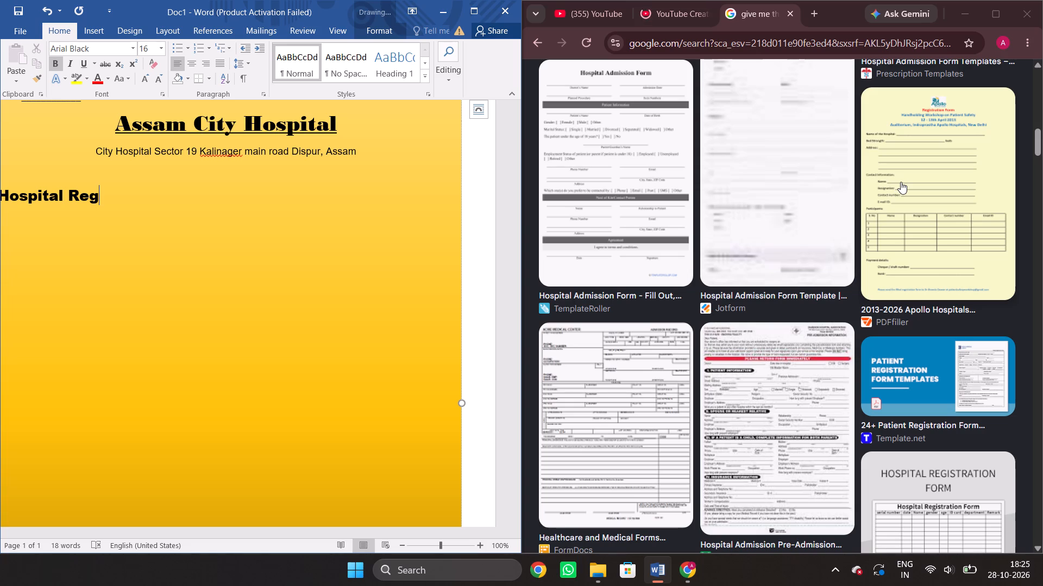
double_click(901, 182)
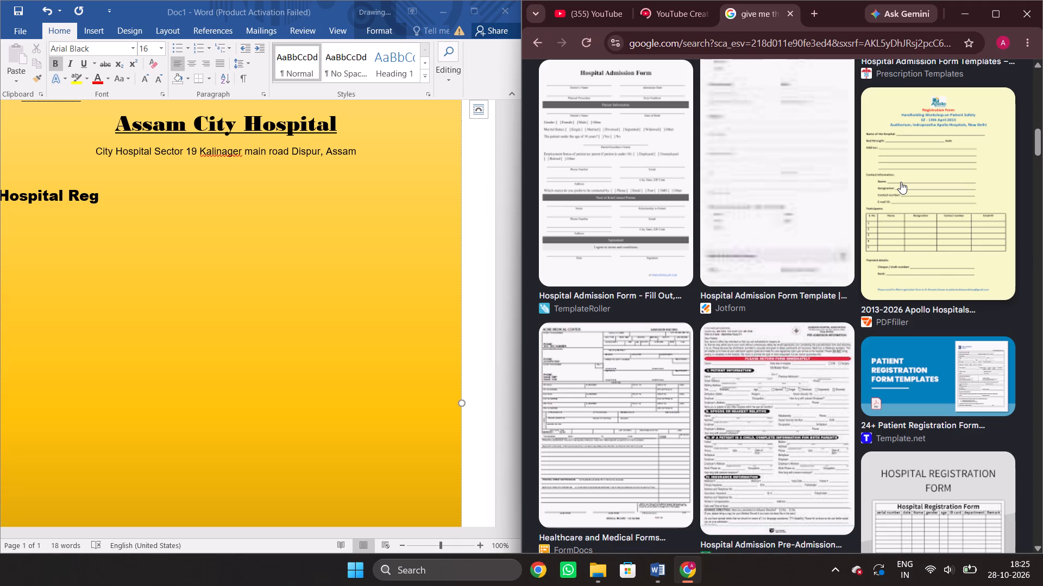
scroll(964, 214, "down", 3)
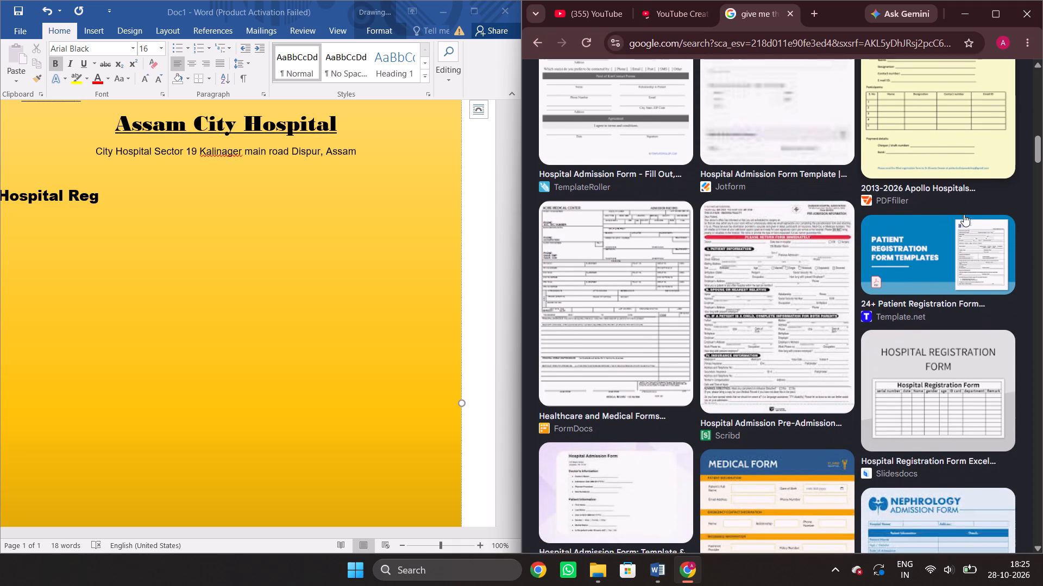
scroll(964, 214, "right", 1)
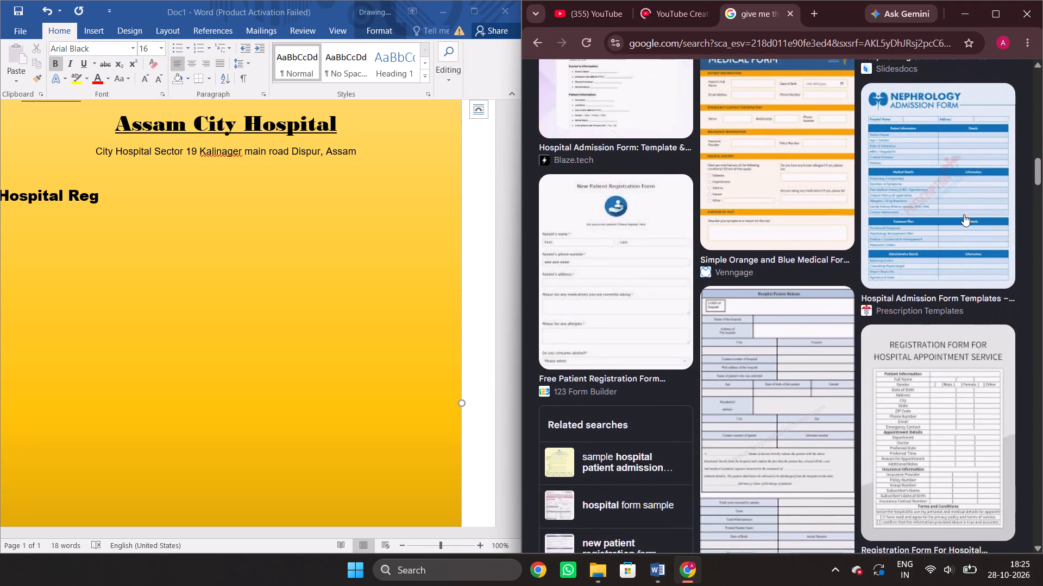
scroll(964, 214, "right", 1)
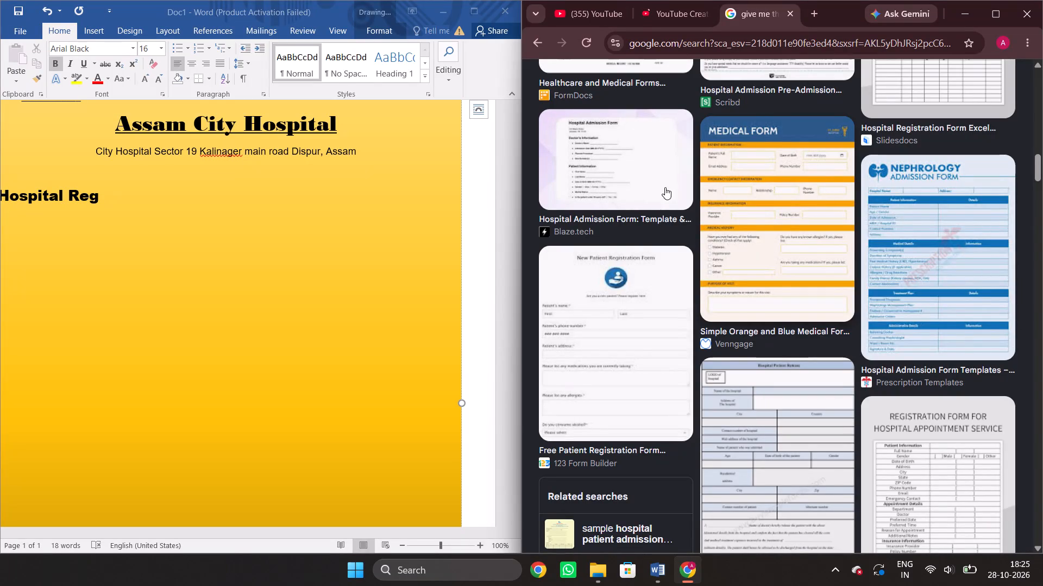
Return to the Word document and complete the heading as "Hospital Registration Form".
left_click(111, 193)
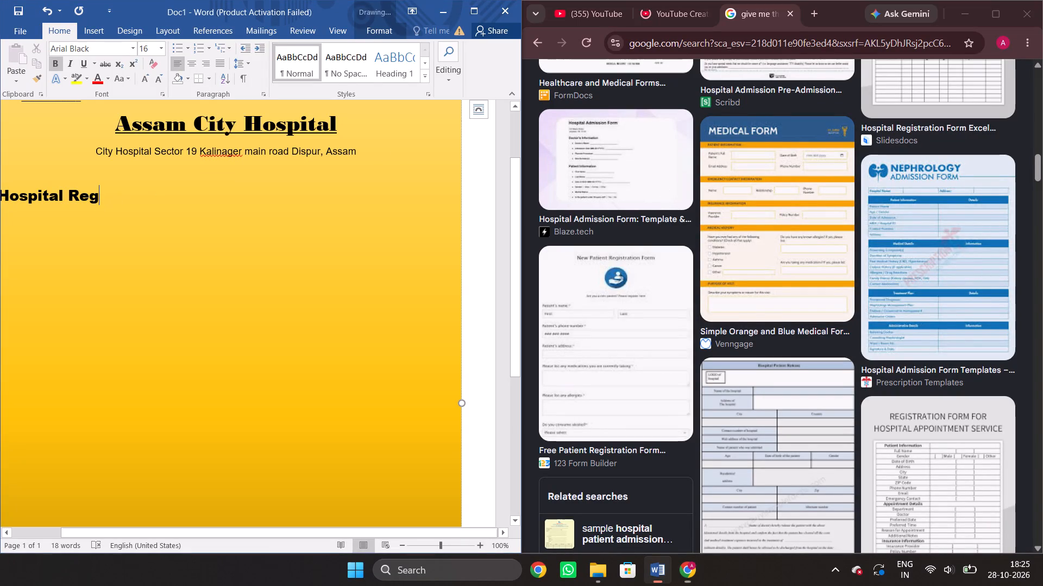
type("is")
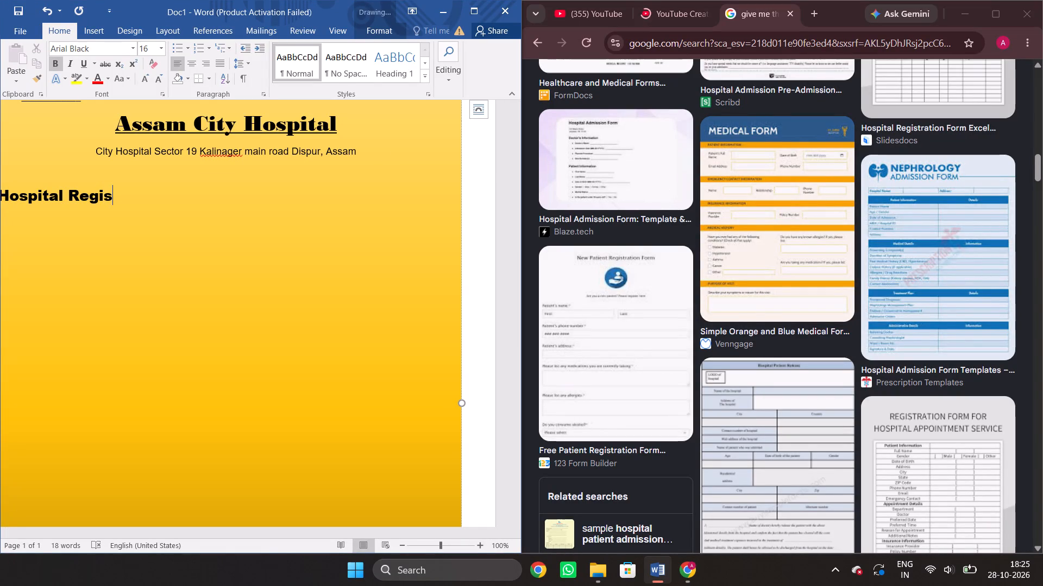
type("tr")
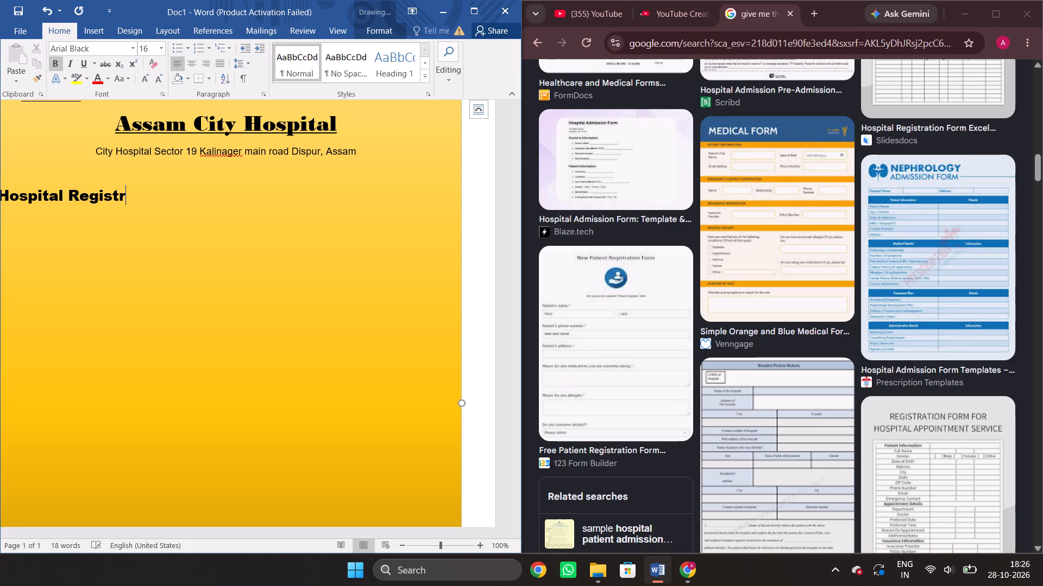
type("ation")
key("space")
type("orm")
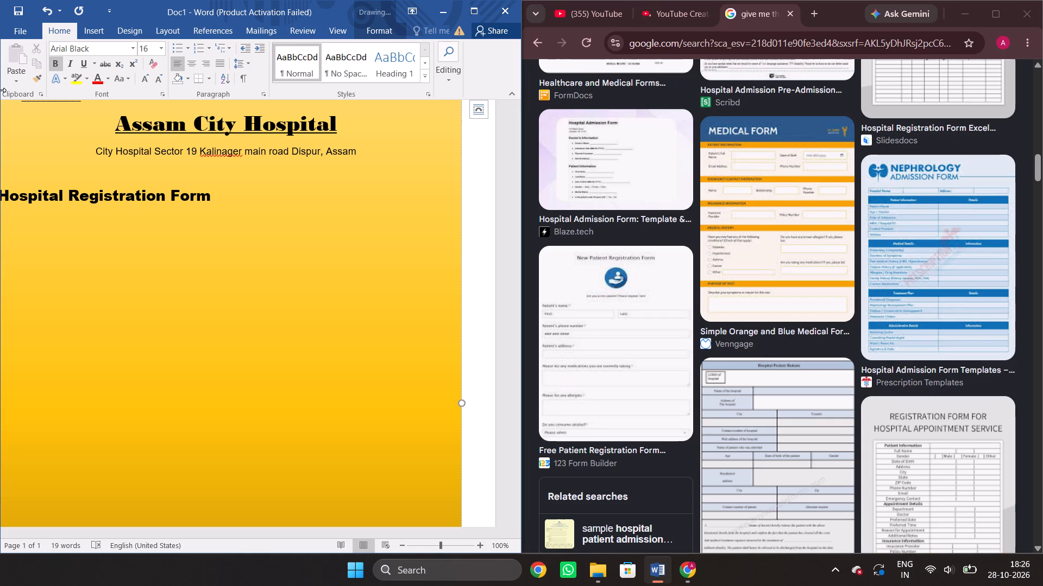
Pad the Hospital Registration Form heading line with trailing spaces out to the far edge of the yellow shape.
key("space")
key("space")
key("space")
key("space")
key("space")
key("space")
key("space")
key("space")
key("space")
key("space")
key("space")
key("space")
key("space")
key("space")
key("space")
key("space")
key("space")
key("space")
key("space")
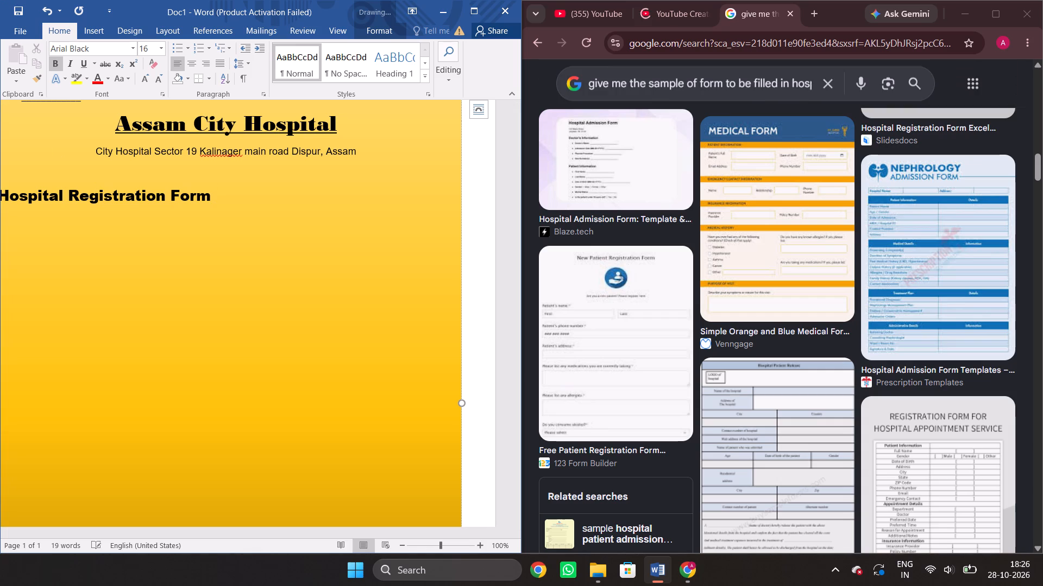
key("space")
key("space")
key("space")
key("space")
key("space")
key("space")
key("space")
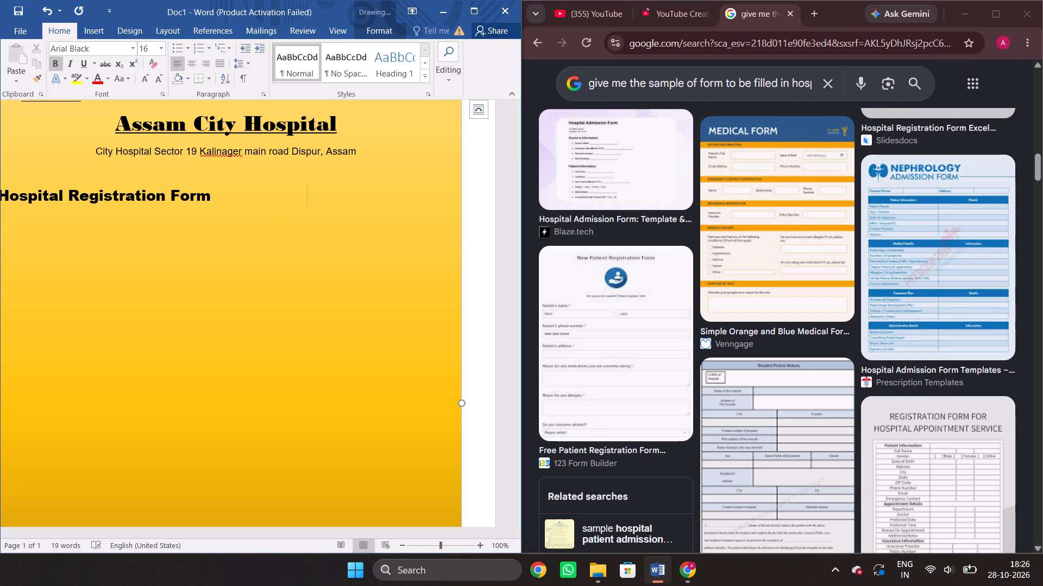
key("space")
key("space")
key("space")
key("space")
key("space")
key("space")
key("space")
key("space")
key("space")
key("space")
key("space")
key("space")
key("space")
key("space")
key("space")
key("space")
key("space")
key("space")
key("space")
key("space")
key("space")
key("space")
key("space")
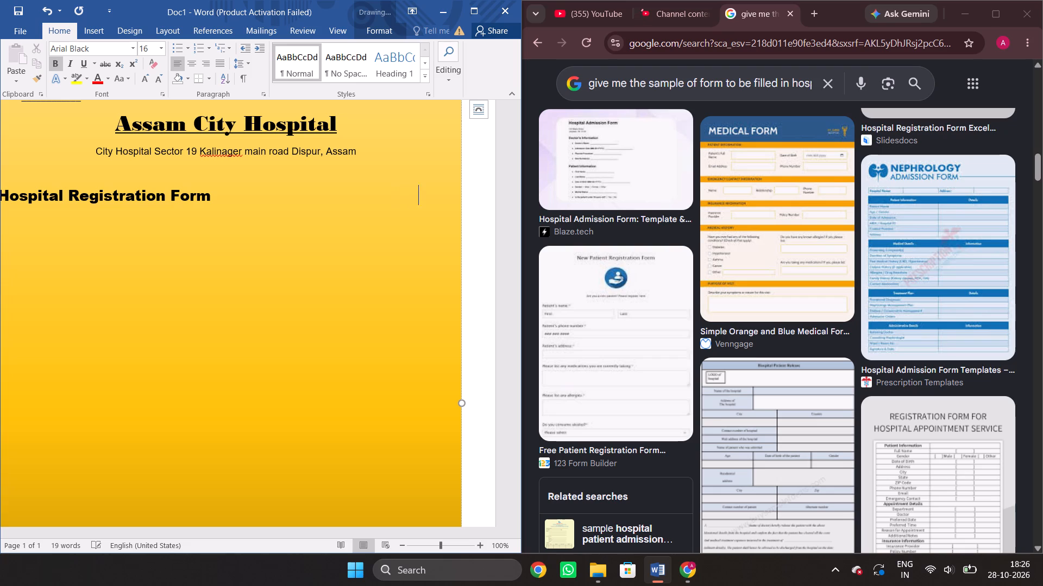
key("space")
key("space")
key("space")
key("space")
key("space")
key("space")
Bring Word back to full-screen size and highlight the "Hospital Registration Form" heading in light gray.
left_click(473, 9)
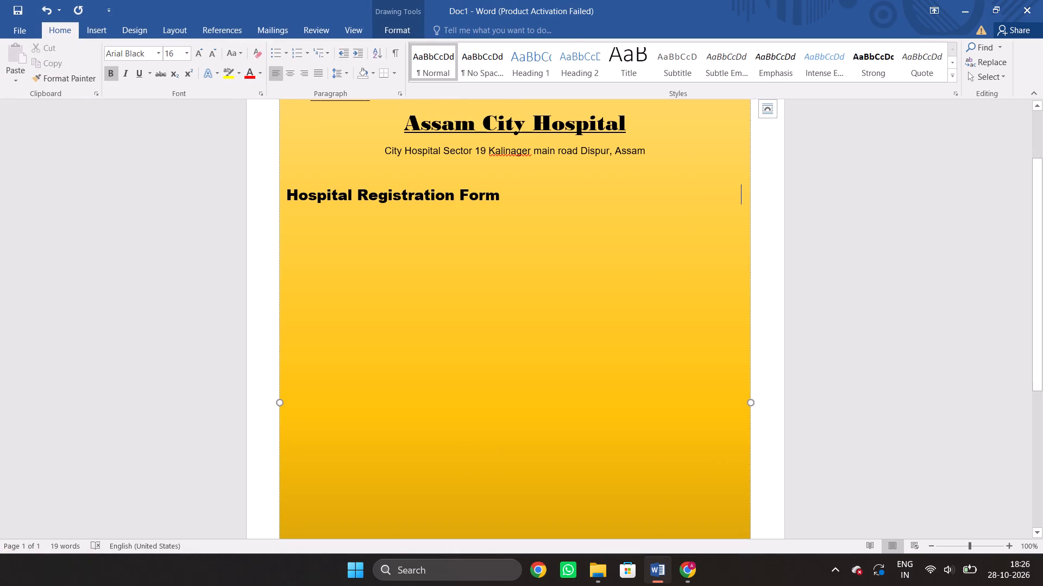
left_click_drag(285, 194, 496, 174)
left_click_drag(496, 174, 636, 199)
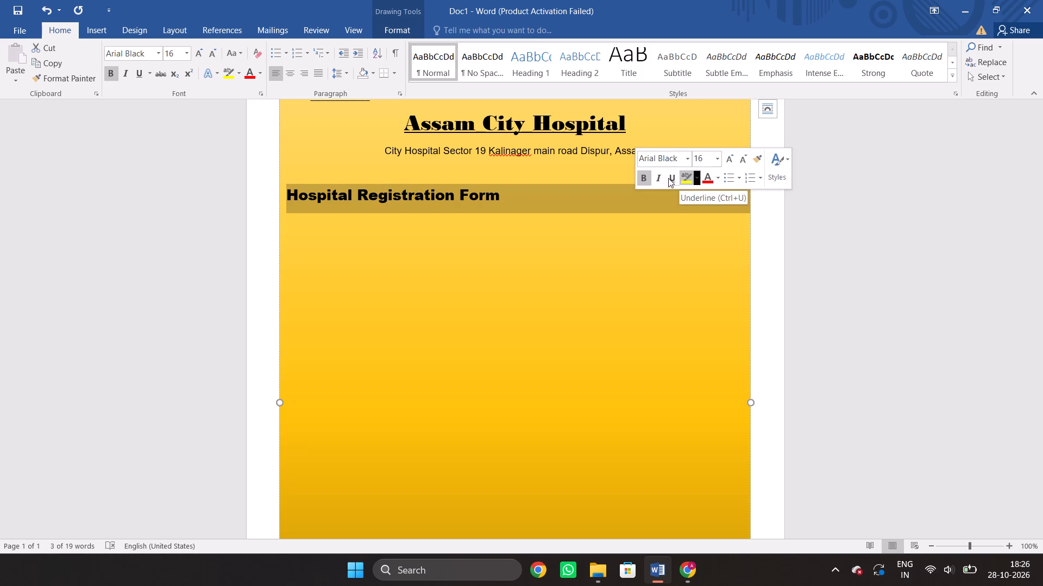
left_click(718, 176)
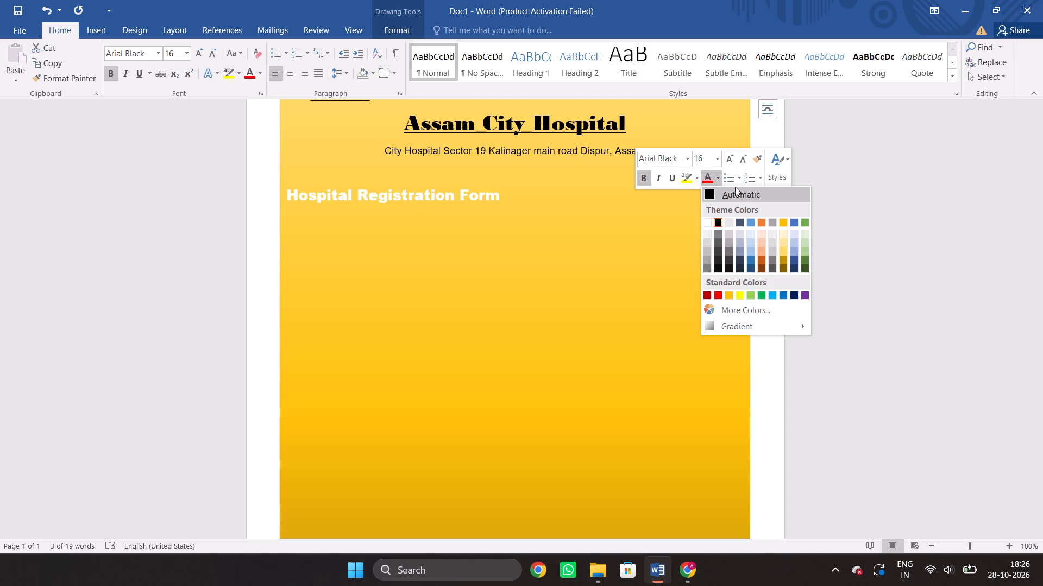
left_click(696, 176)
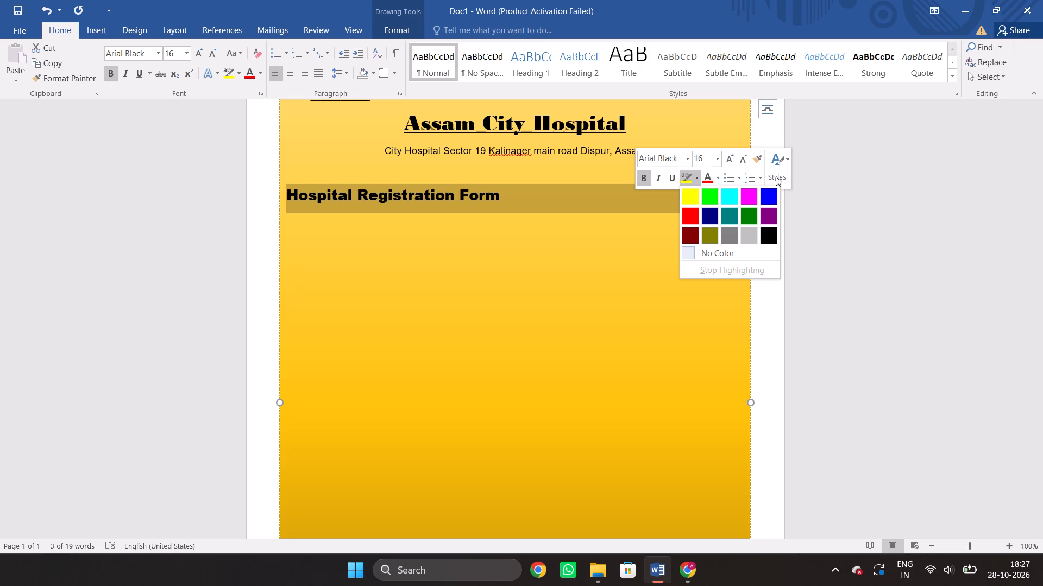
left_click(747, 234)
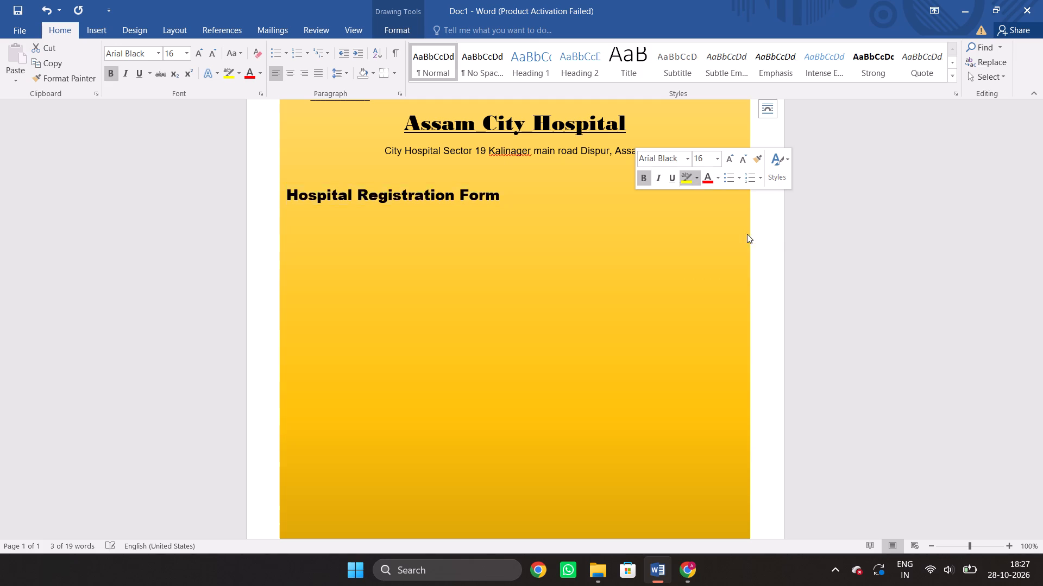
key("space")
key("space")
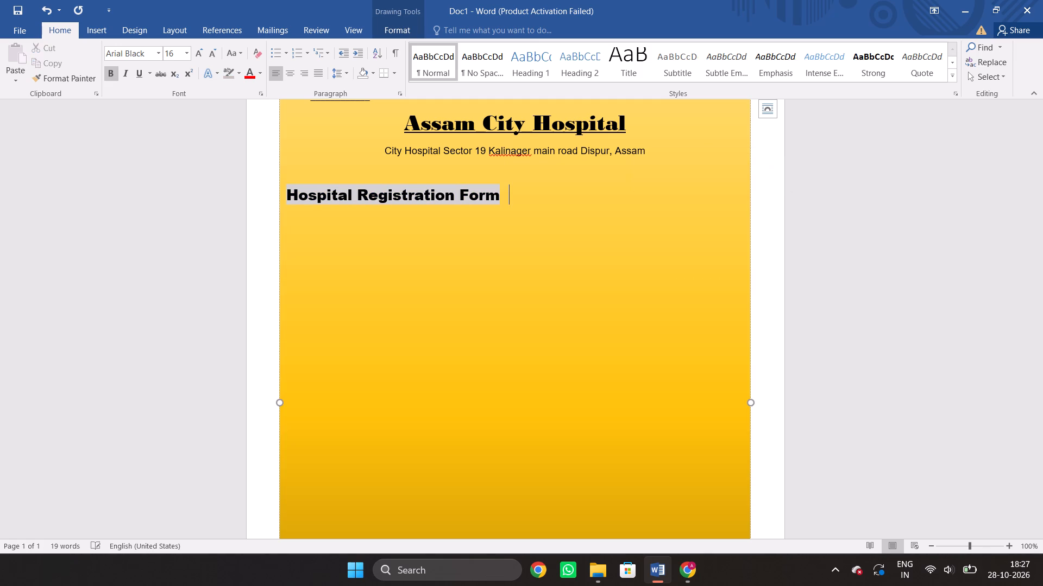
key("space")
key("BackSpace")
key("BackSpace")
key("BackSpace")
Undo the recent edits on the "Hospital Registration Form" heading line, including its light gray highlight.
key("BackSpace")
key("m")
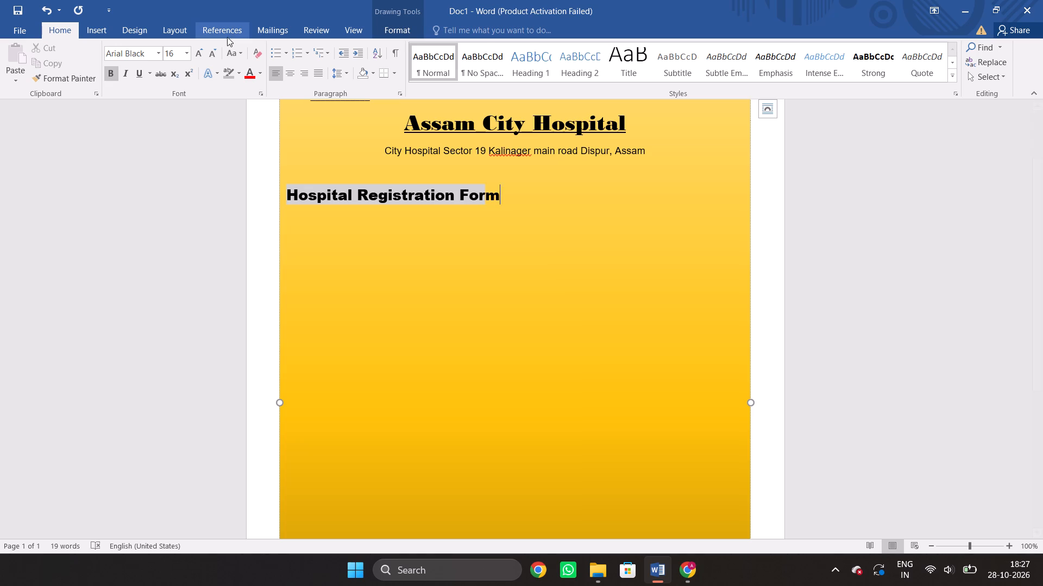
left_click(52, 8)
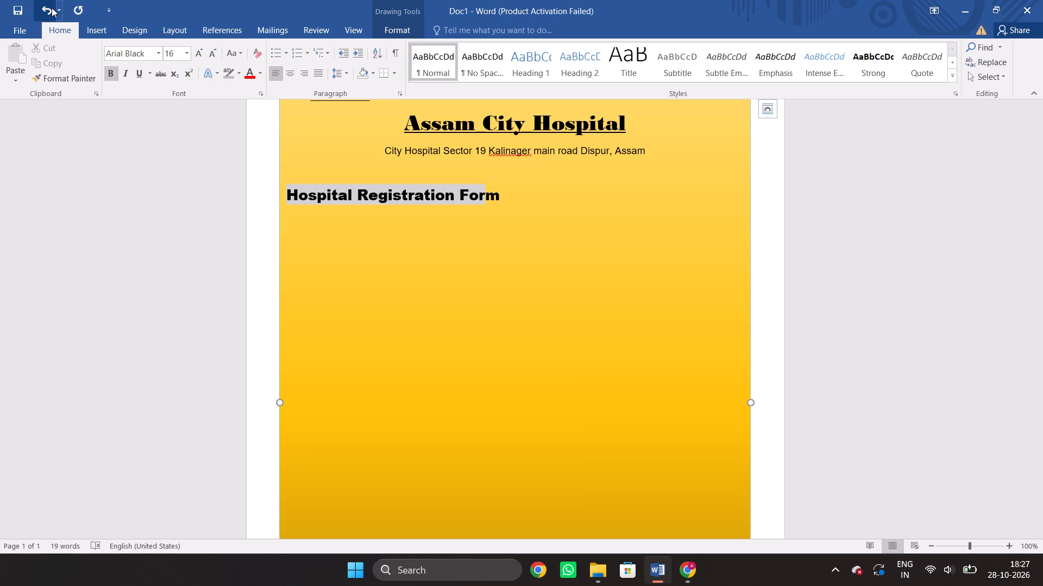
left_click(52, 8)
left_click(52, 8)
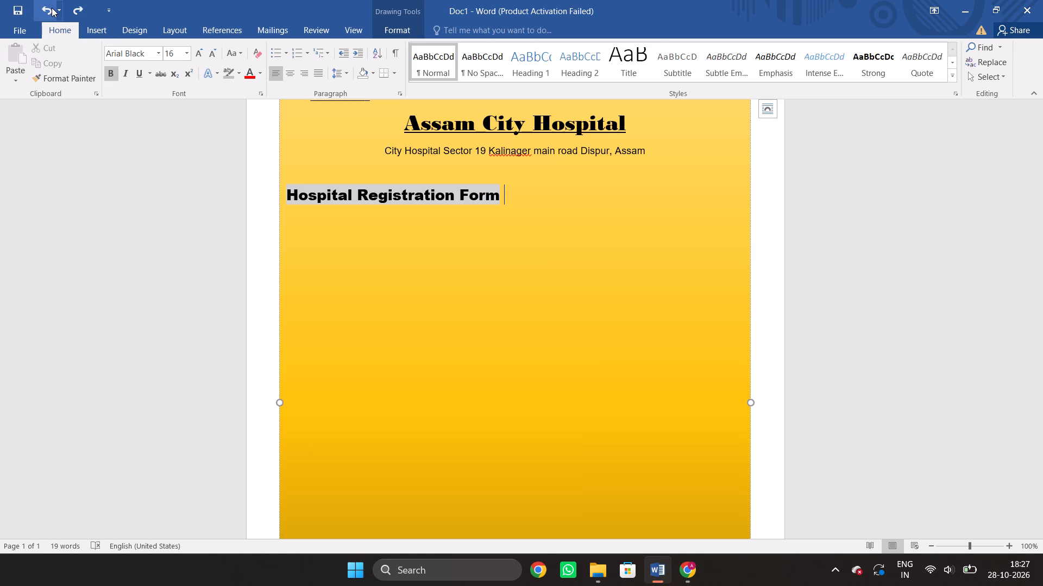
left_click(52, 8)
left_click(52, 8)
triple_click(52, 8)
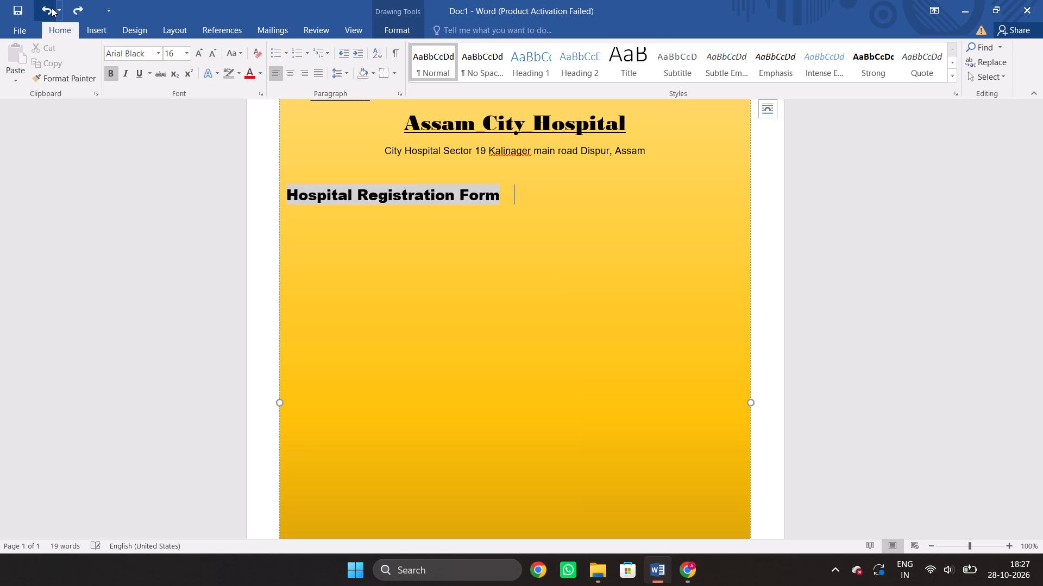
double_click(52, 8)
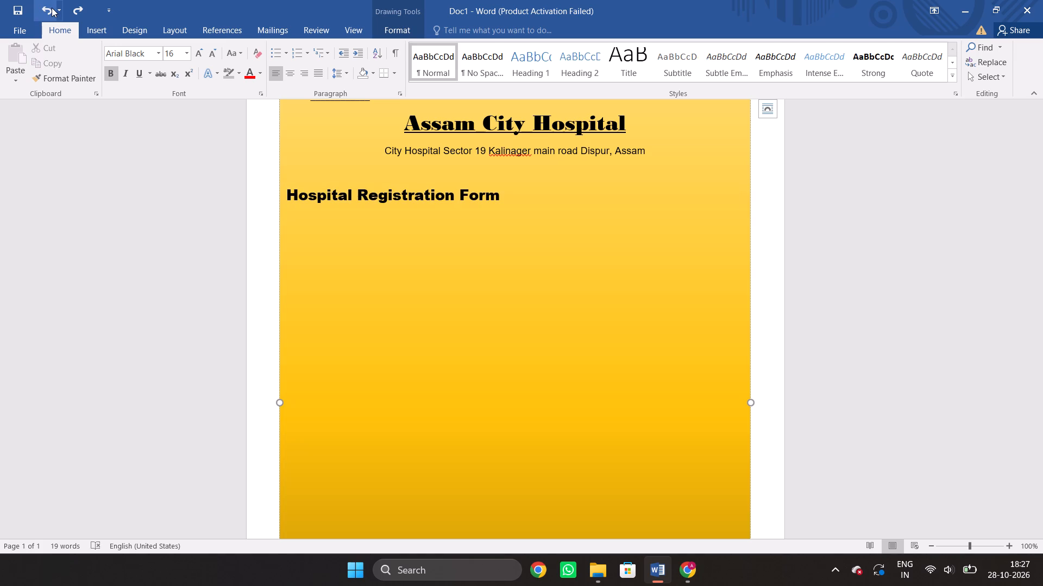
Replace the blank centered line under the Hospital Registration Form heading with a new left-aligned line in Alef at 11 pt.
left_click(353, 246)
left_click(374, 295)
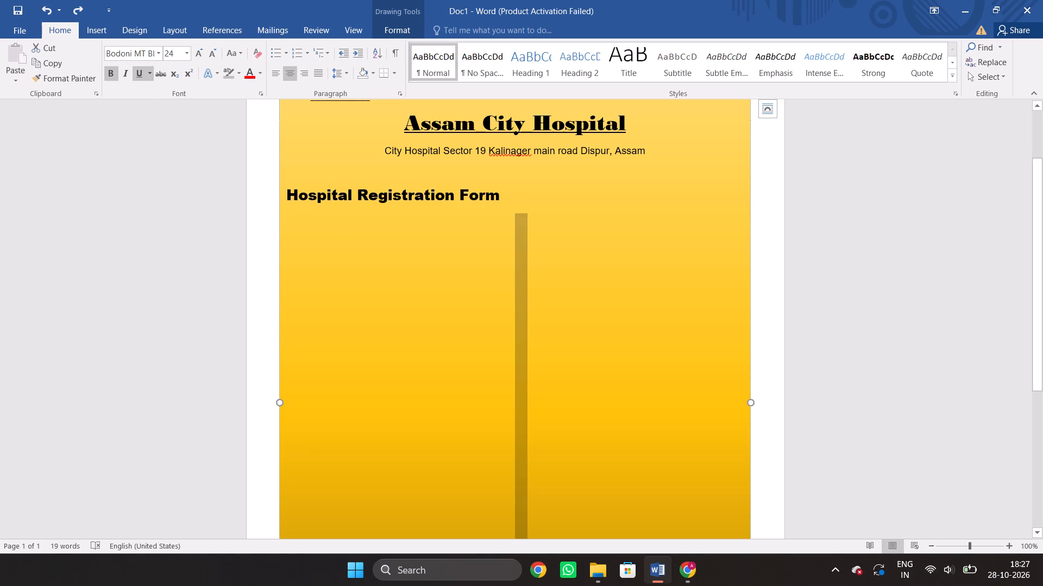
key("BackSpace")
key("BackSpace")
key("BackSpace")
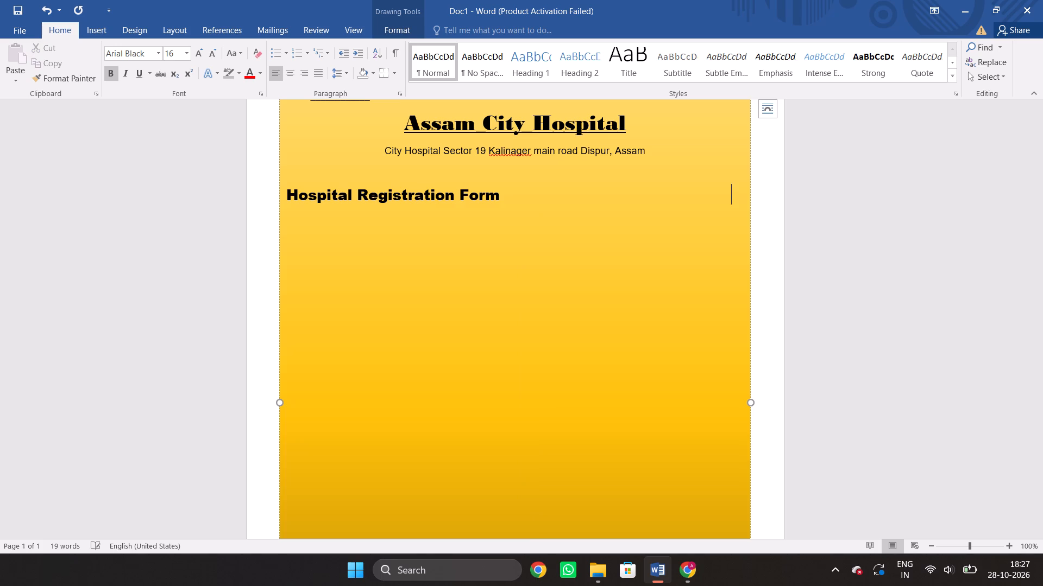
key("BackSpace")
key("BackSpace")
key("Return")
left_click(186, 50)
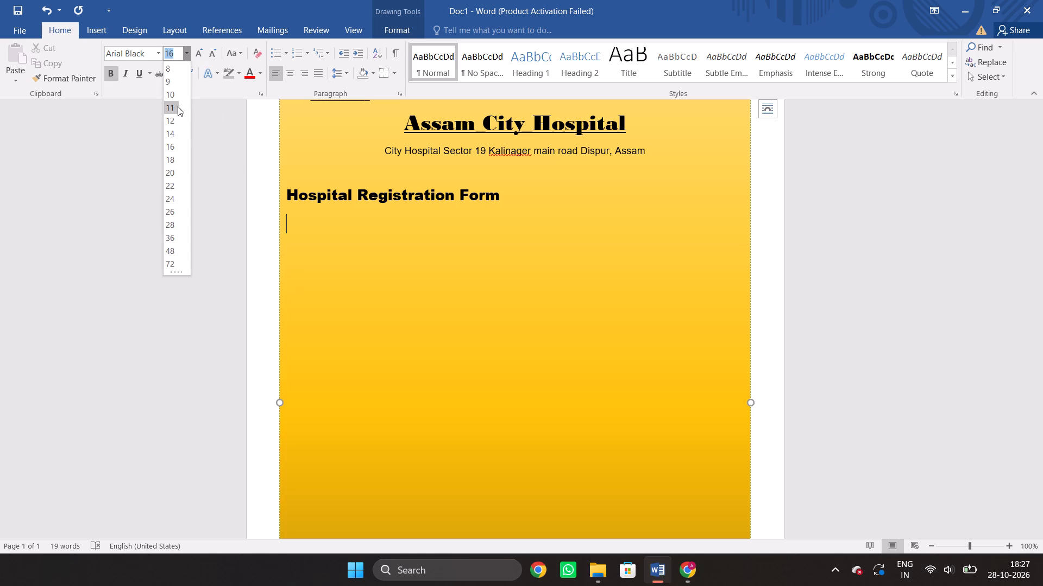
left_click(175, 105)
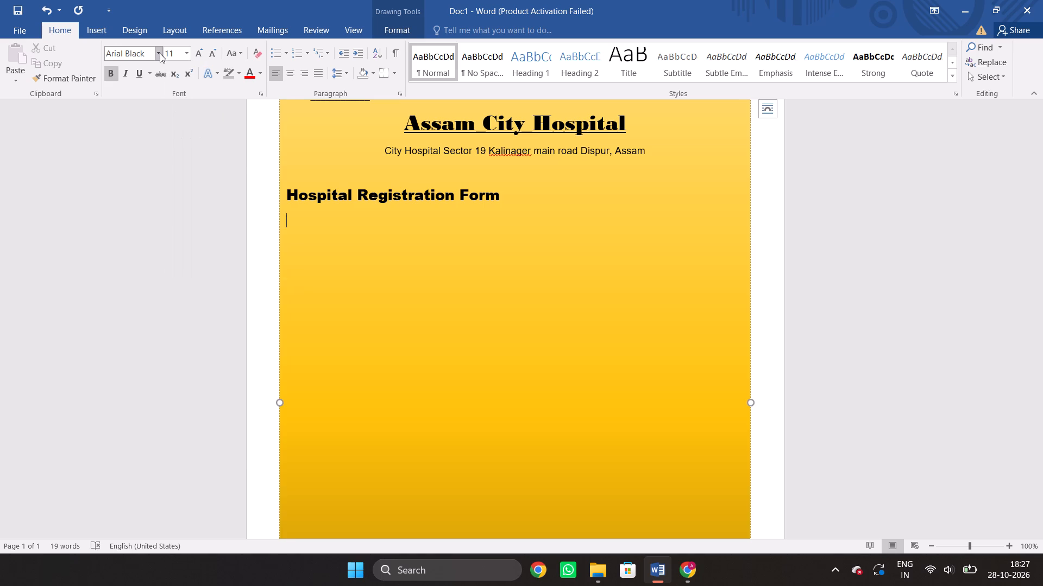
left_click(160, 53)
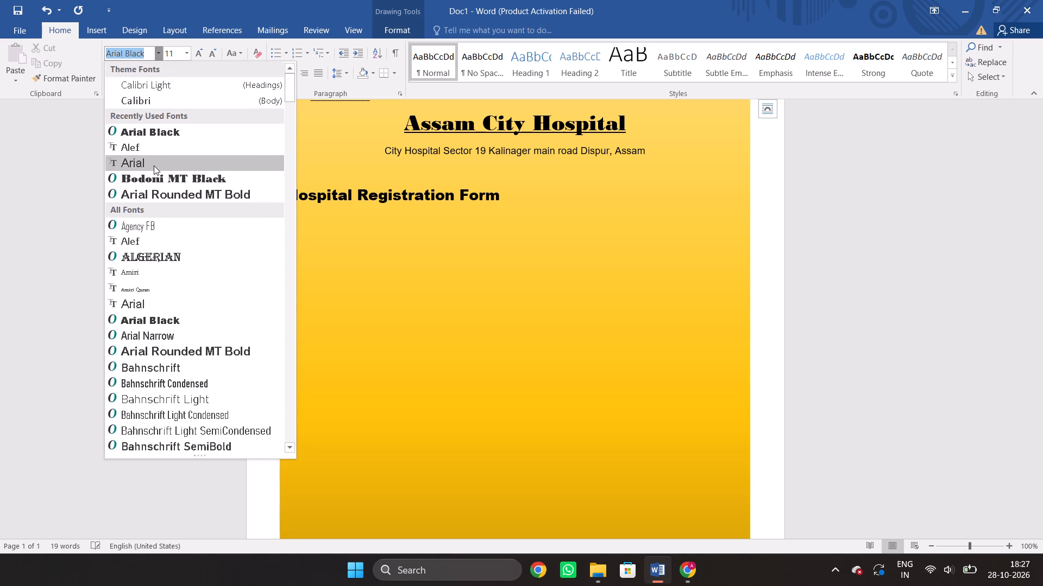
left_click(152, 144)
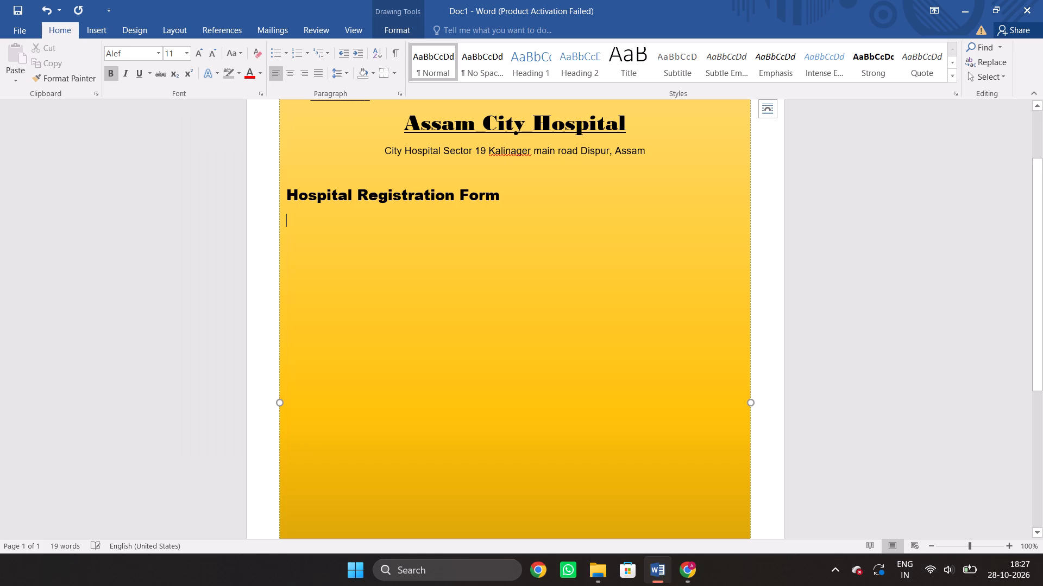
Begin the first field label below the heading with the words "Name of the".
key("n")
key("BackSpace")
type("ame")
key("space")
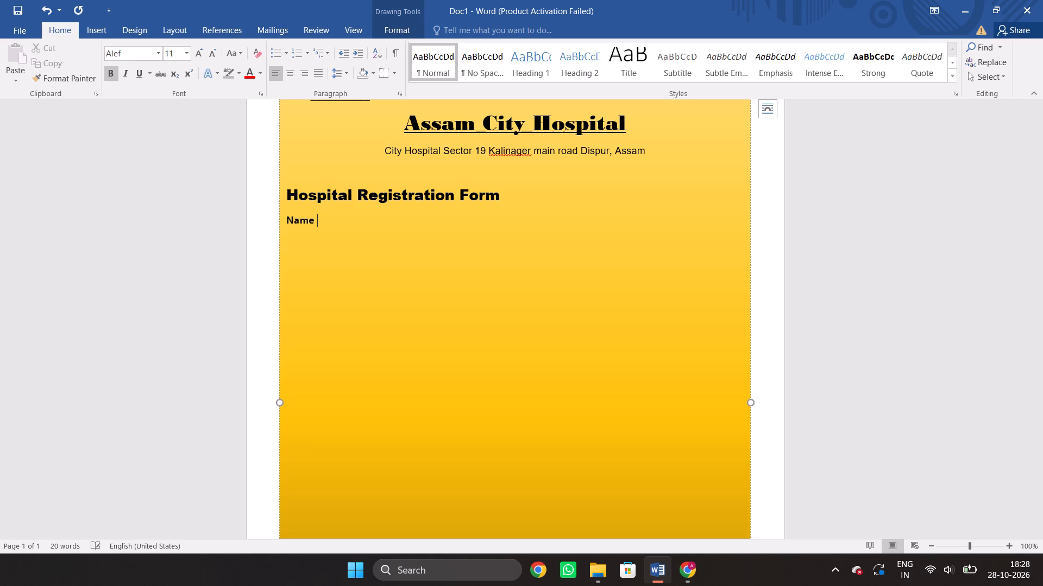
type("of")
key("space")
type("th")
type("e")
key("space")
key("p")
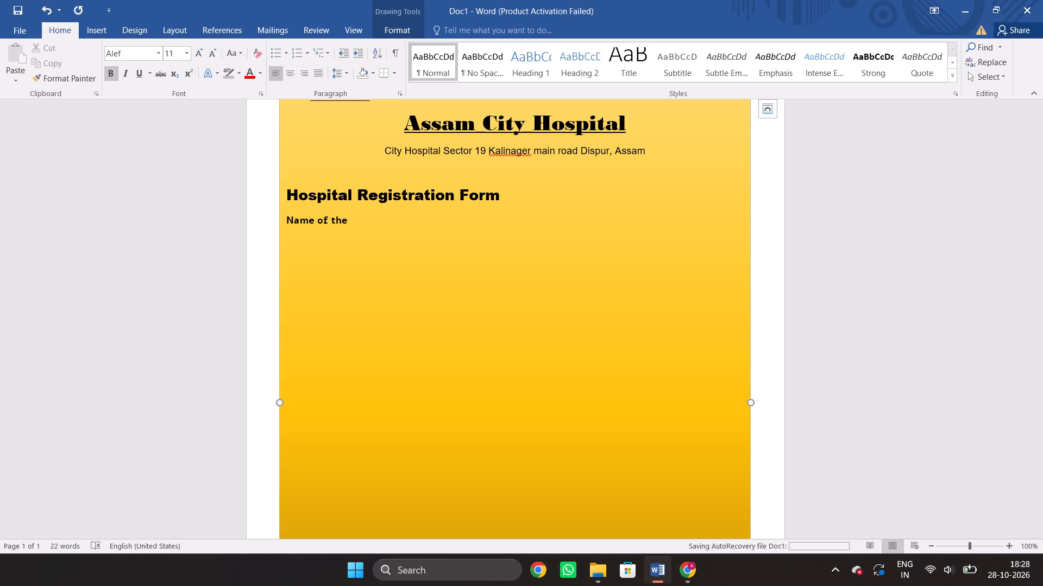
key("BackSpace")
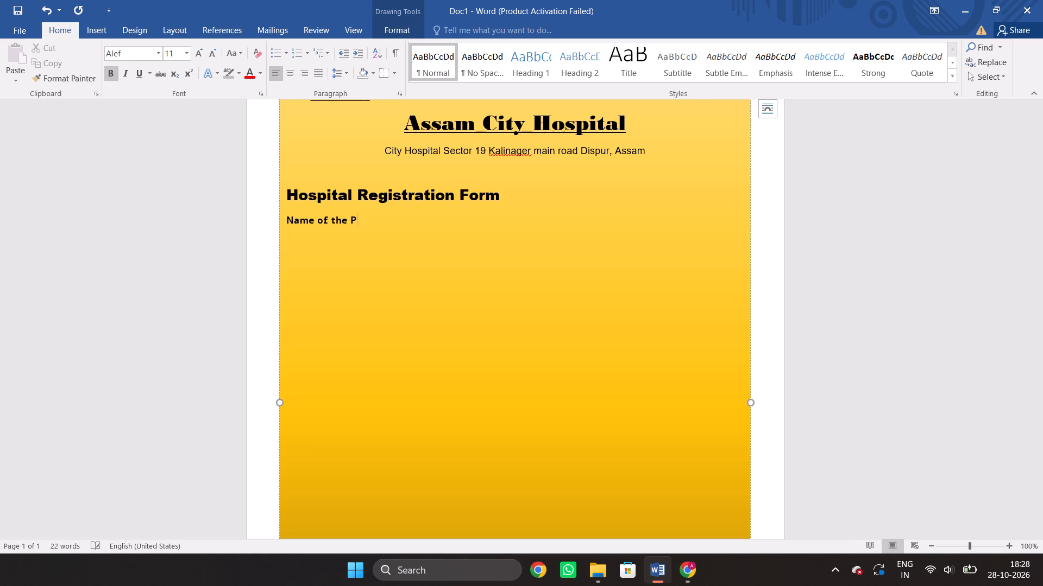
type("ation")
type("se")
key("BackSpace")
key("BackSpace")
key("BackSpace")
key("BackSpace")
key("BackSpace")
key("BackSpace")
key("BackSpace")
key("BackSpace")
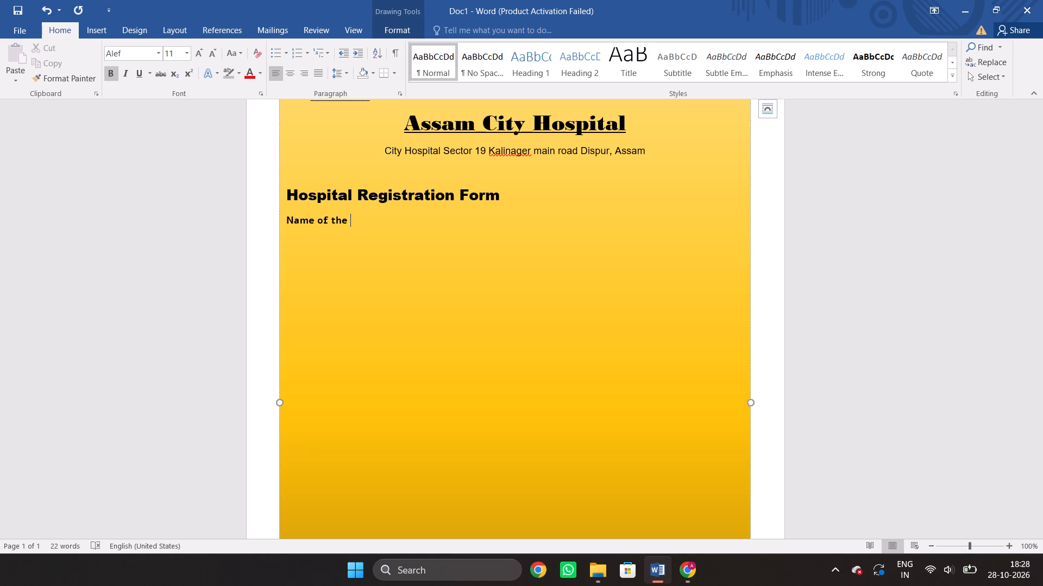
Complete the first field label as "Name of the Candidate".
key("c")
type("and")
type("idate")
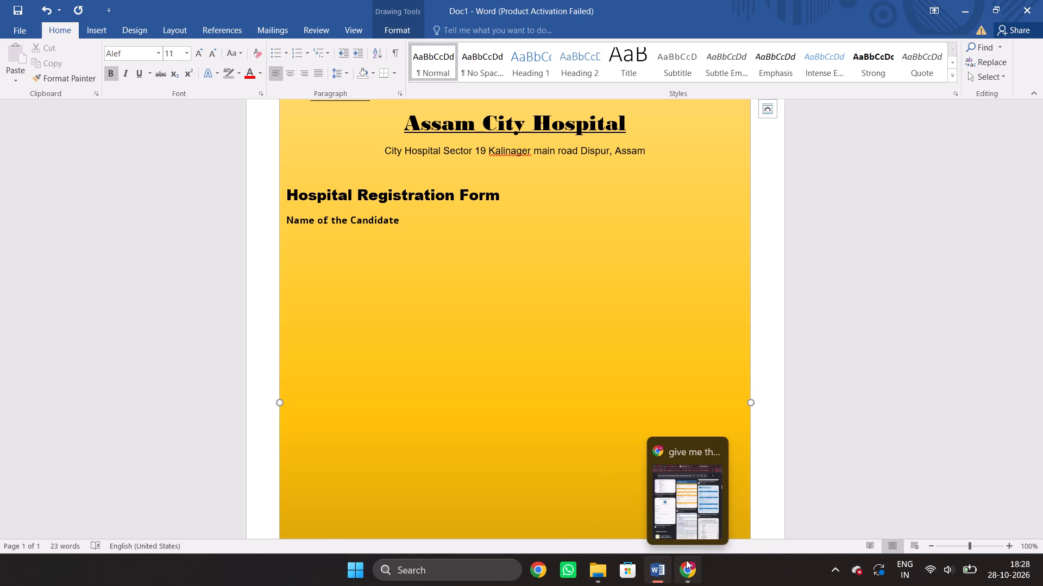
Switch to the browser, examine the hospital form samples and open the related image search for a sample hospital patient admission form.
left_click(691, 518)
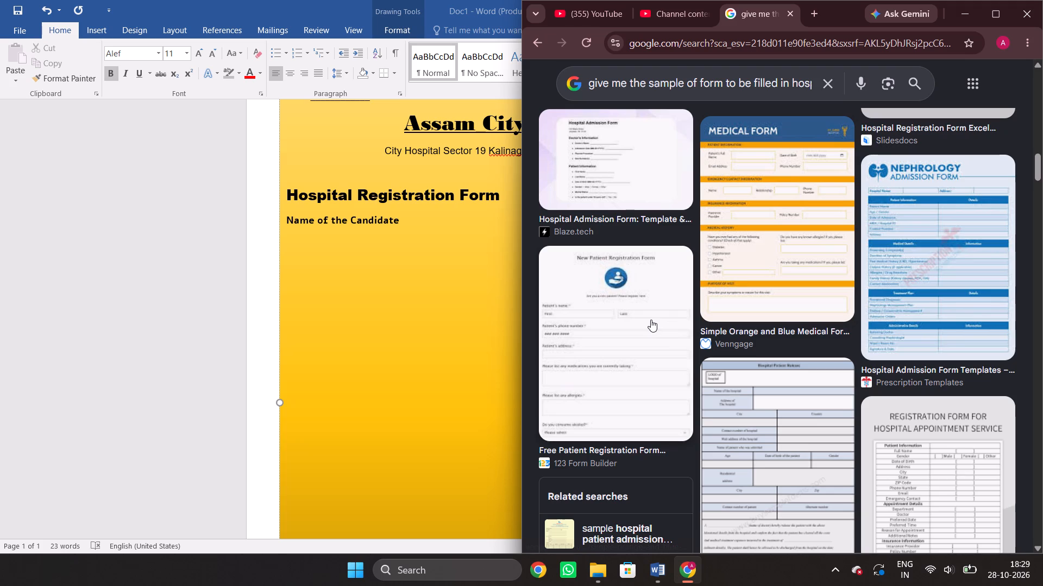
left_click(651, 320)
scroll(804, 308, "down", 1)
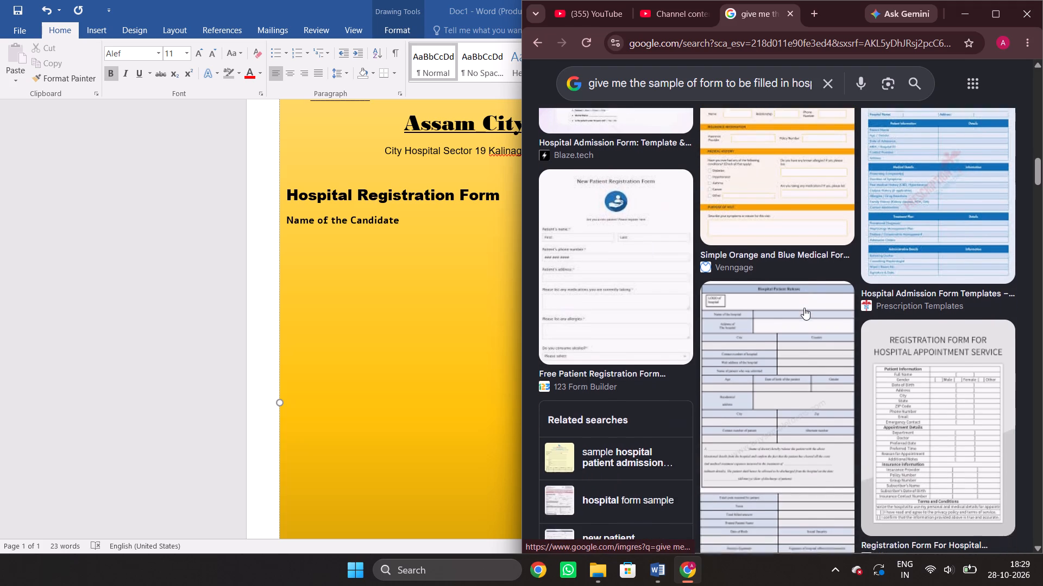
scroll(804, 308, "down", 3)
scroll(804, 308, "up", 1)
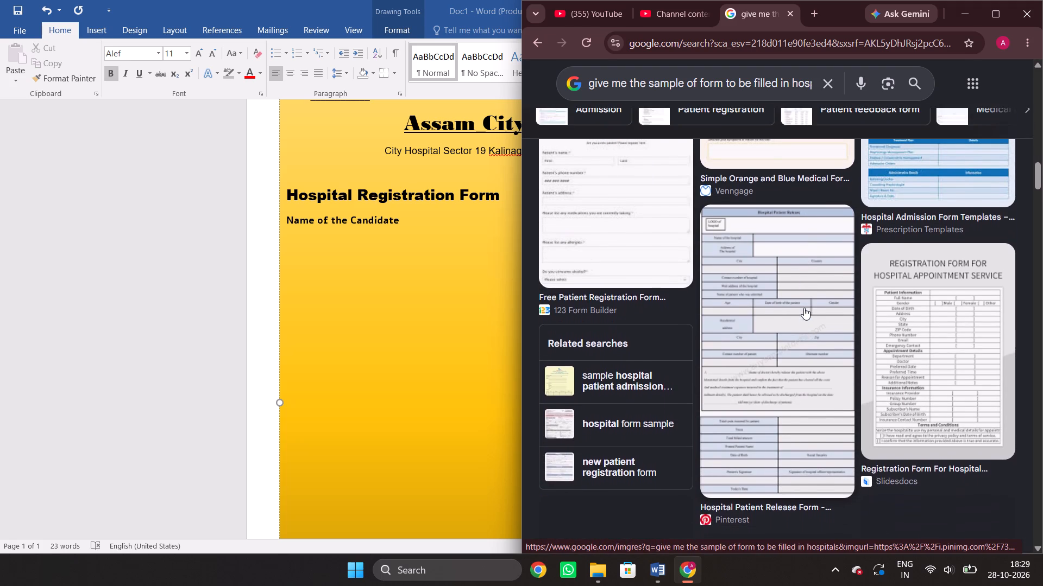
scroll(804, 308, "up", 1)
left_click(646, 378)
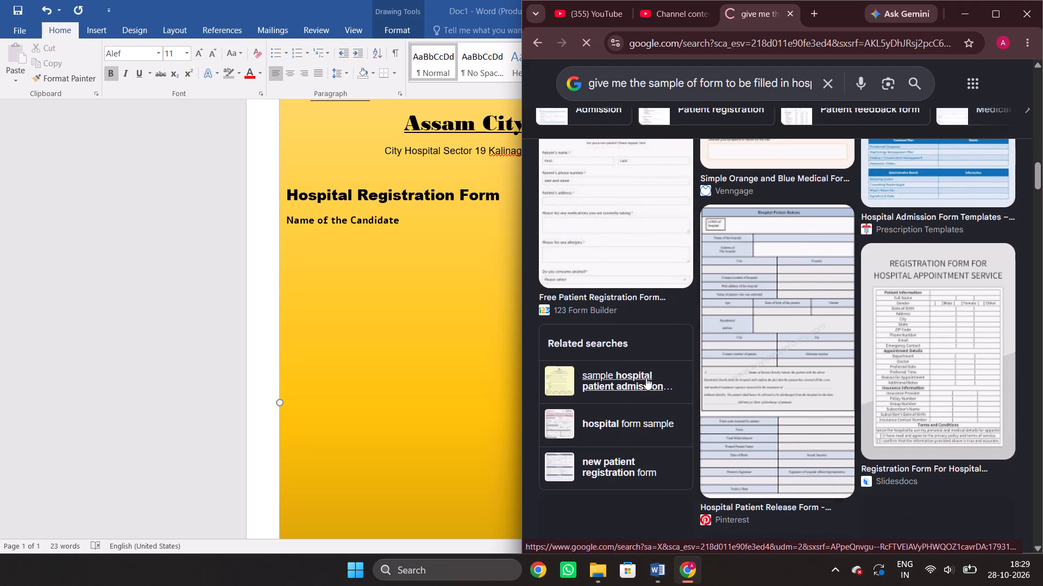
Return to Word, arrange it side by side with the browser and erase the word "Candidate" from the first field label.
double_click(405, 216)
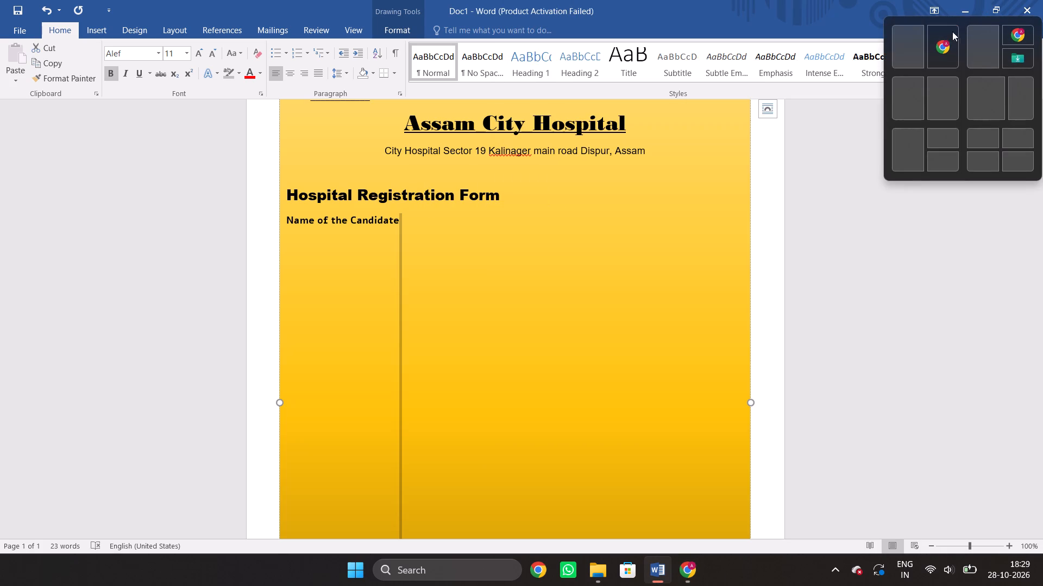
left_click(928, 40)
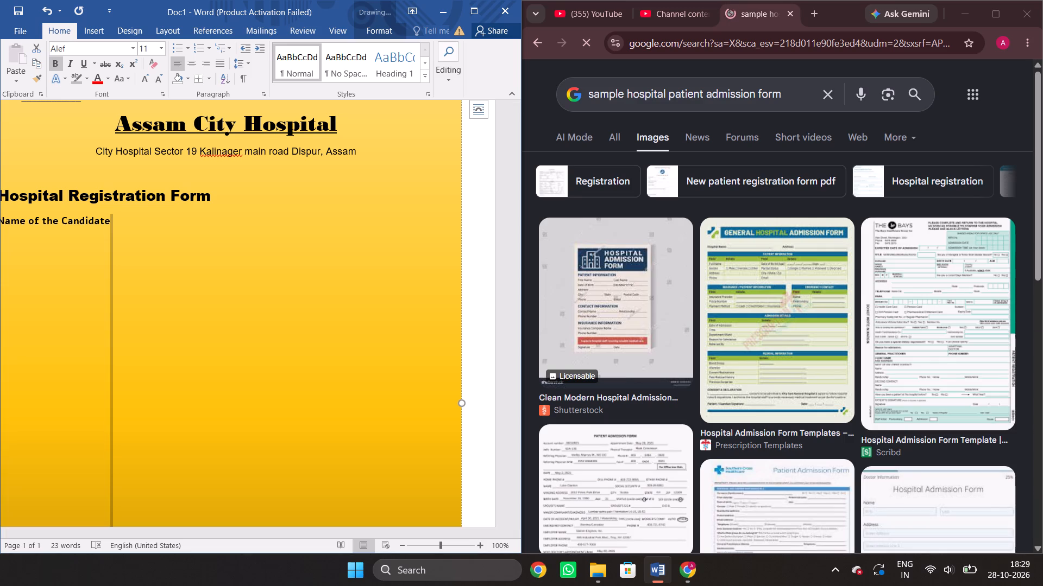
key("BackSpace")
key("BackSpace")
key("BackSpace")
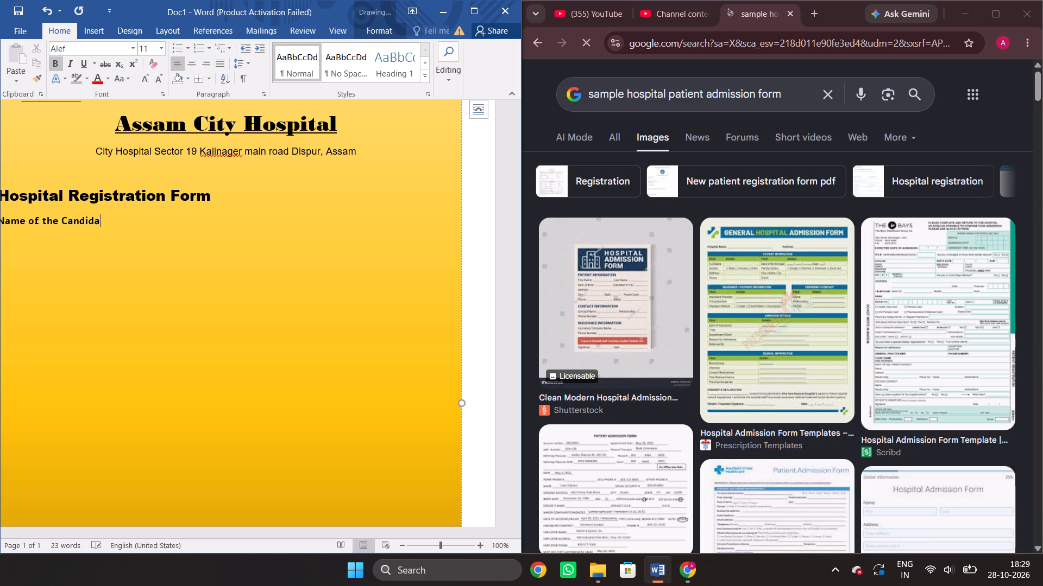
key("BackSpace")
key("BackSpace")
key("BackSpace")
key("BackSpace")
key("BackSpace")
key("BackSpace")
Complete the first field label so it reads "Name of the Patient :".
key("p")
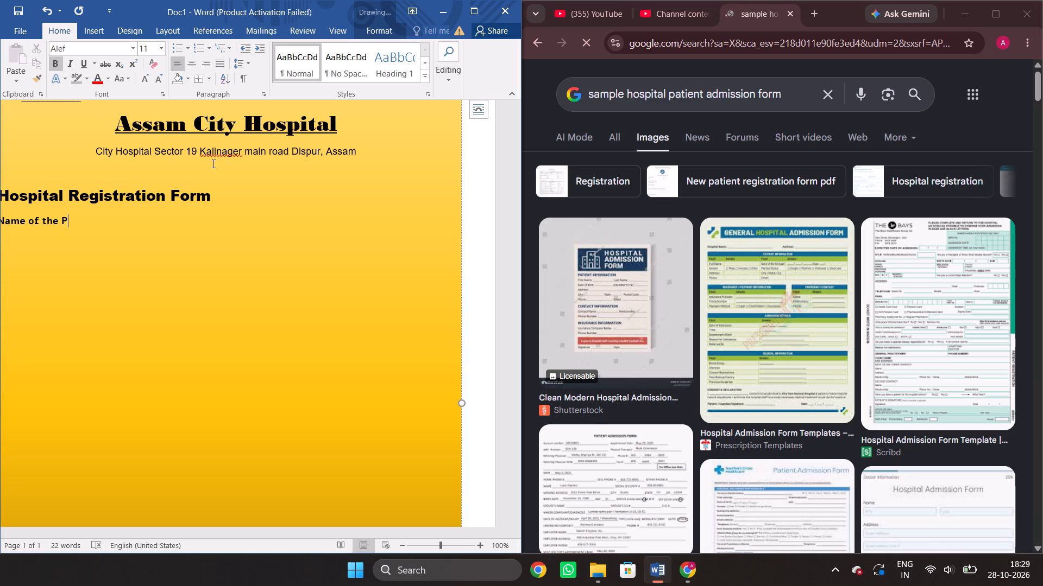
key("a")
type("ti")
type("en")
key("t")
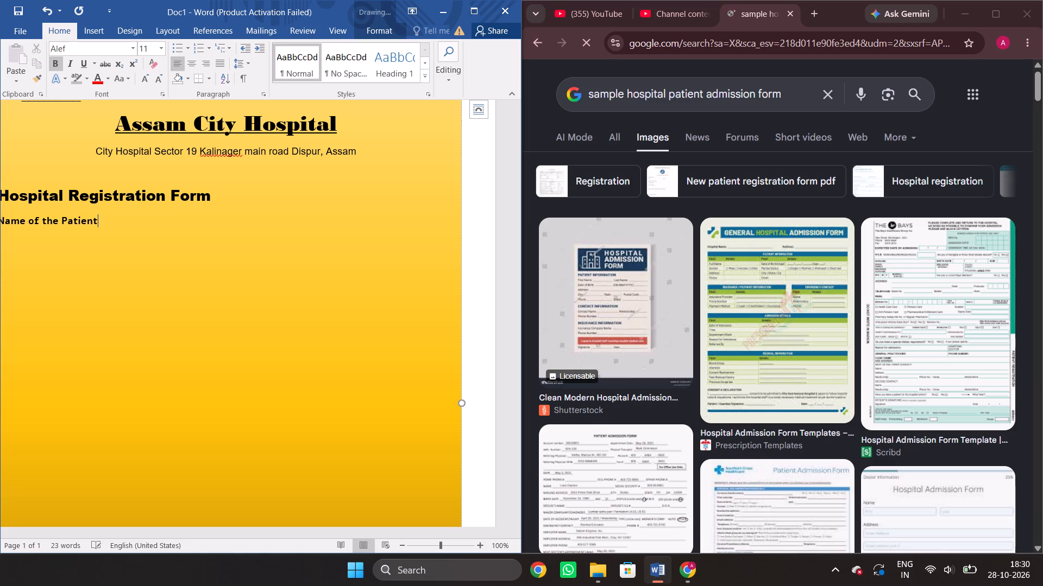
key("space")
key("shift+colon")
key("space")
Maximise the document window and draw a rounded rectangle about 0.64 cm high and 0.66 cm wide just after the patient name label.
left_click(93, 31)
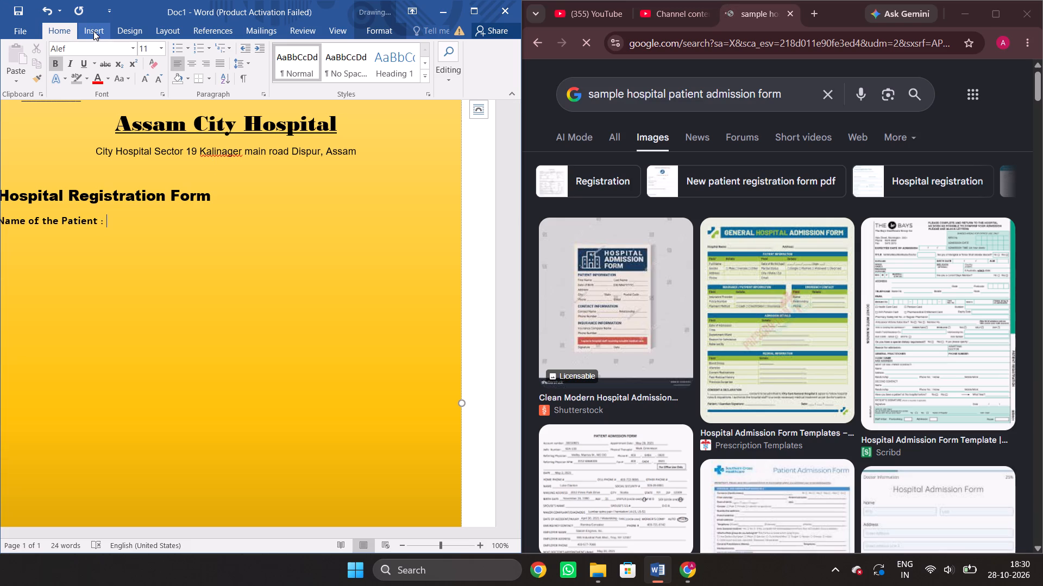
left_click(93, 31)
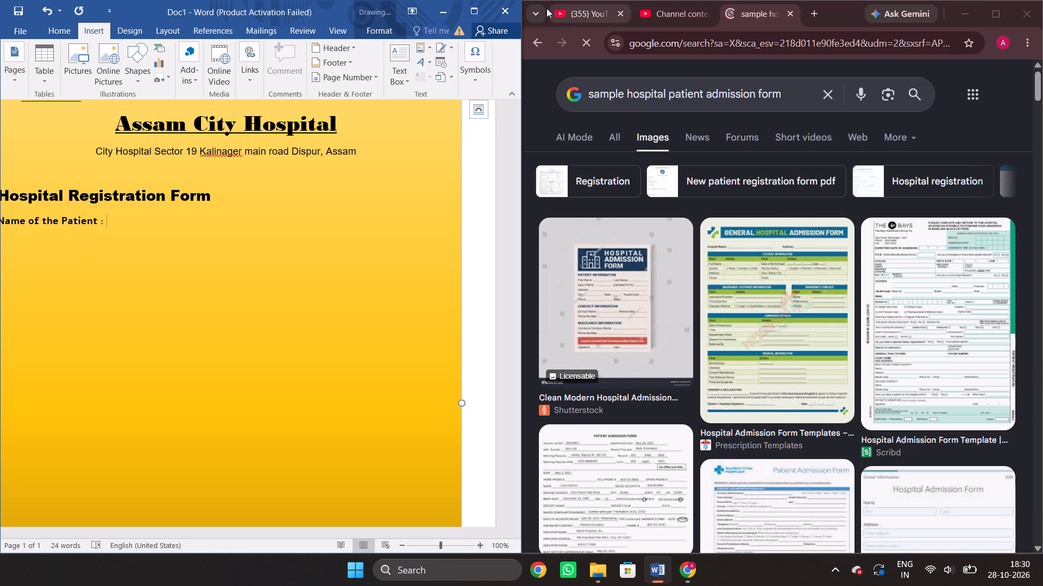
left_click(470, 6)
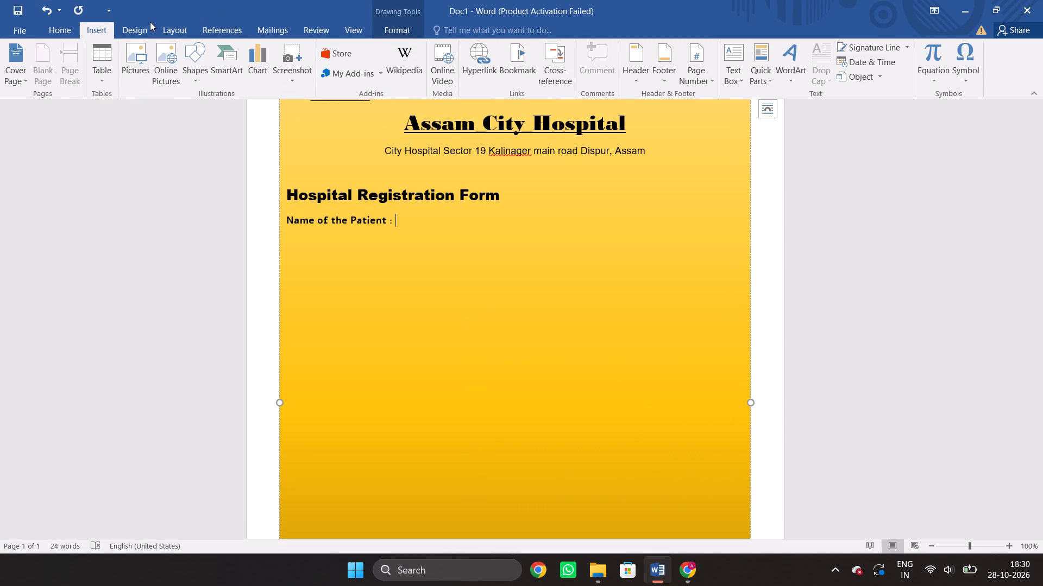
left_click(201, 60)
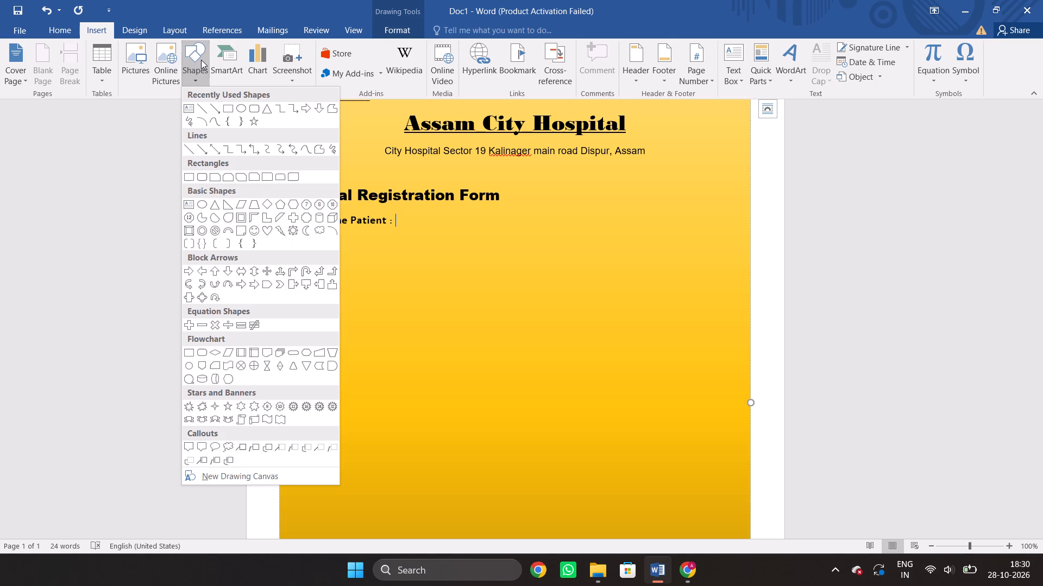
left_click(253, 111)
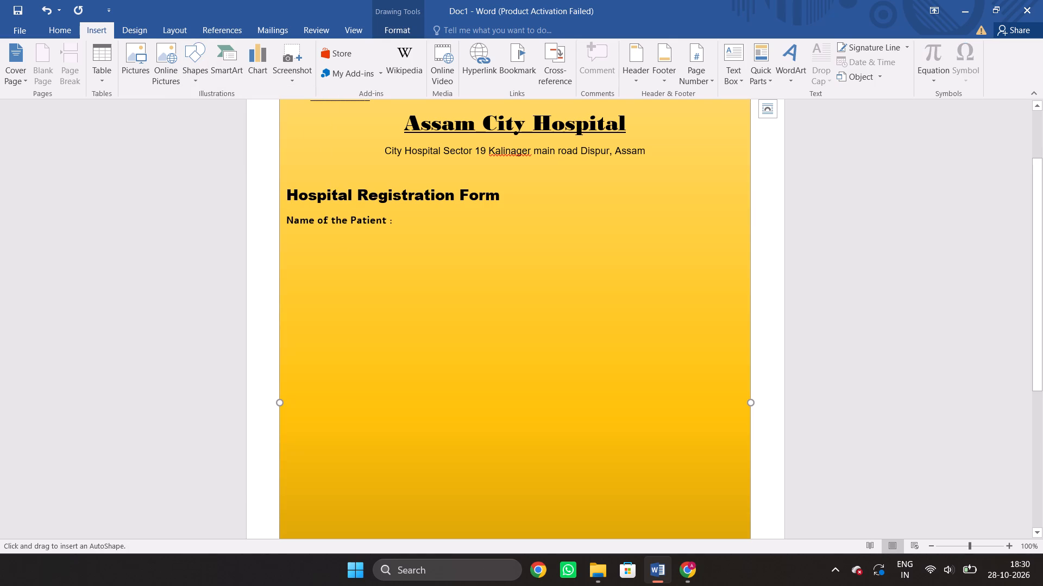
left_click_drag(394, 209, 419, 226)
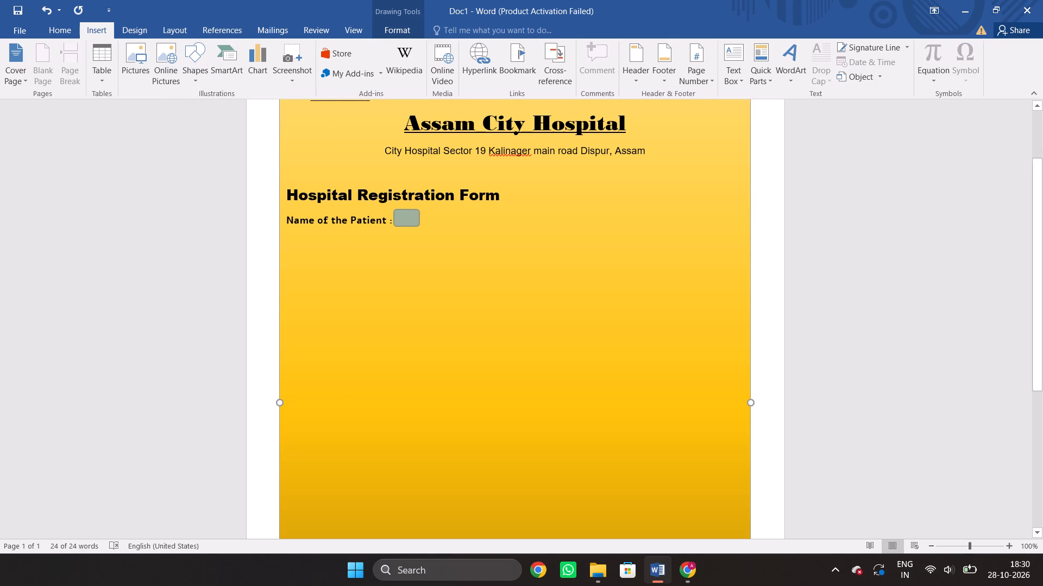
left_click_drag(419, 226, 412, 228)
left_click_drag(412, 228, 411, 226)
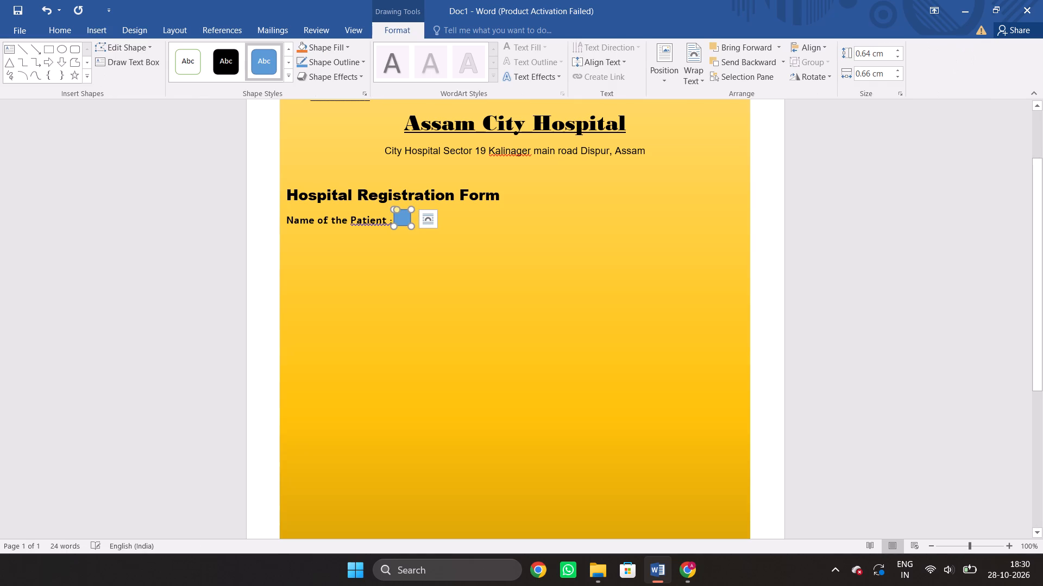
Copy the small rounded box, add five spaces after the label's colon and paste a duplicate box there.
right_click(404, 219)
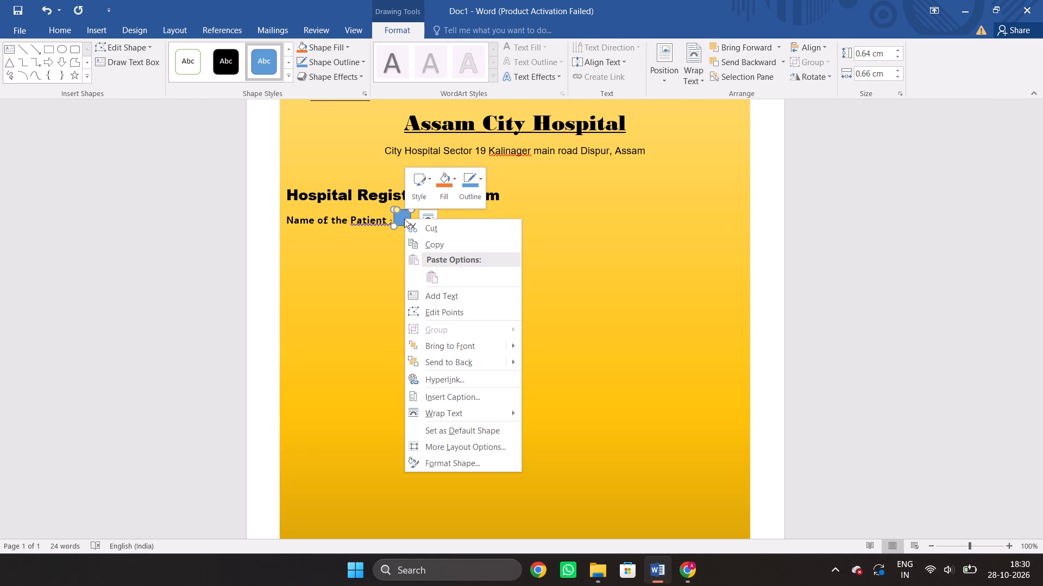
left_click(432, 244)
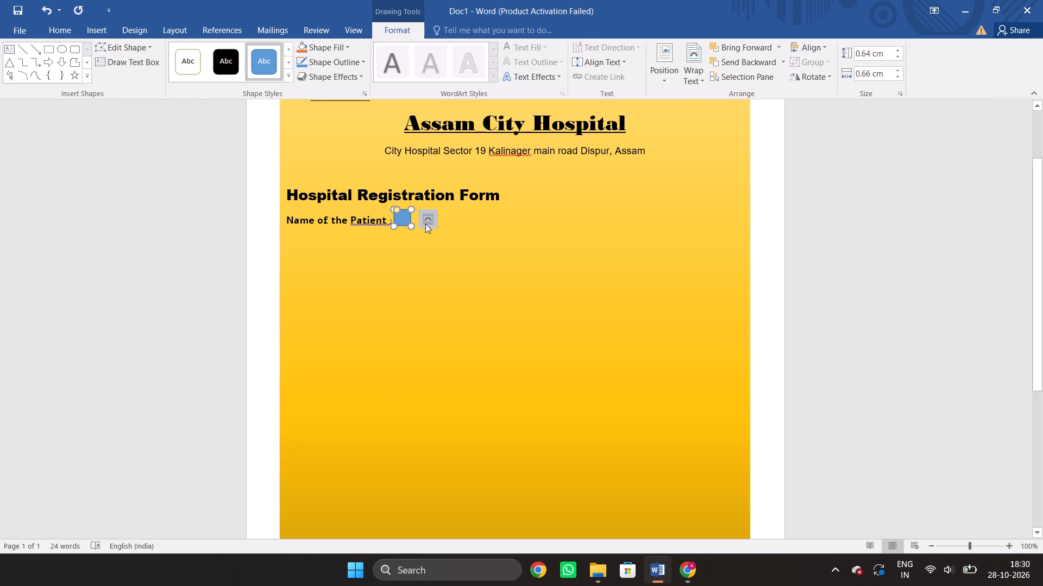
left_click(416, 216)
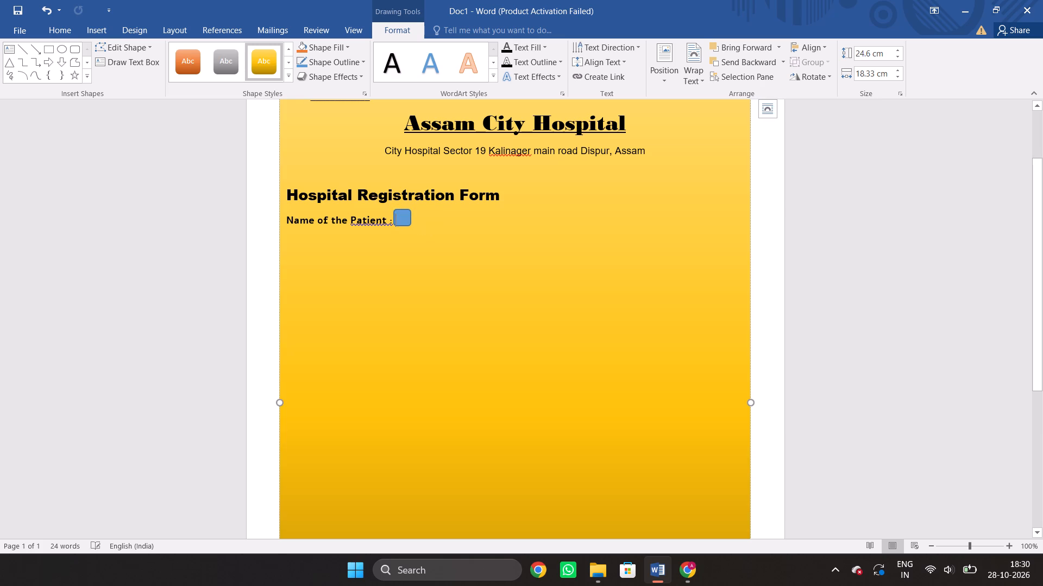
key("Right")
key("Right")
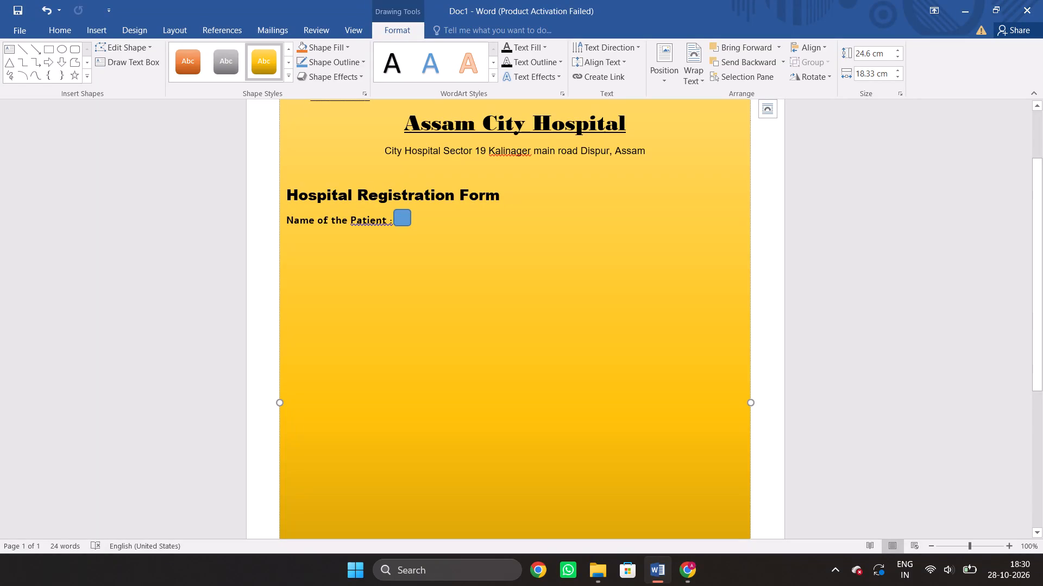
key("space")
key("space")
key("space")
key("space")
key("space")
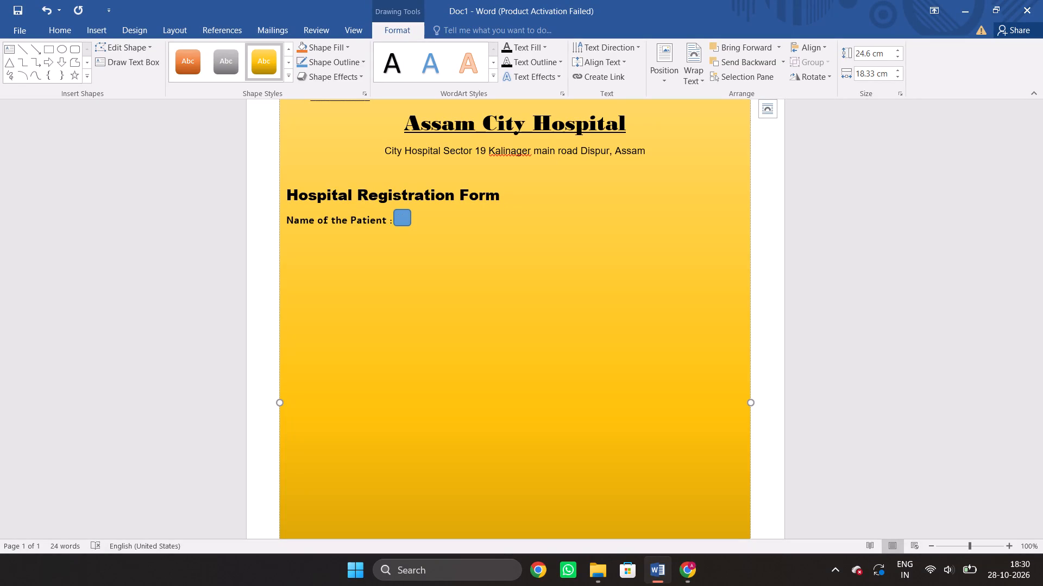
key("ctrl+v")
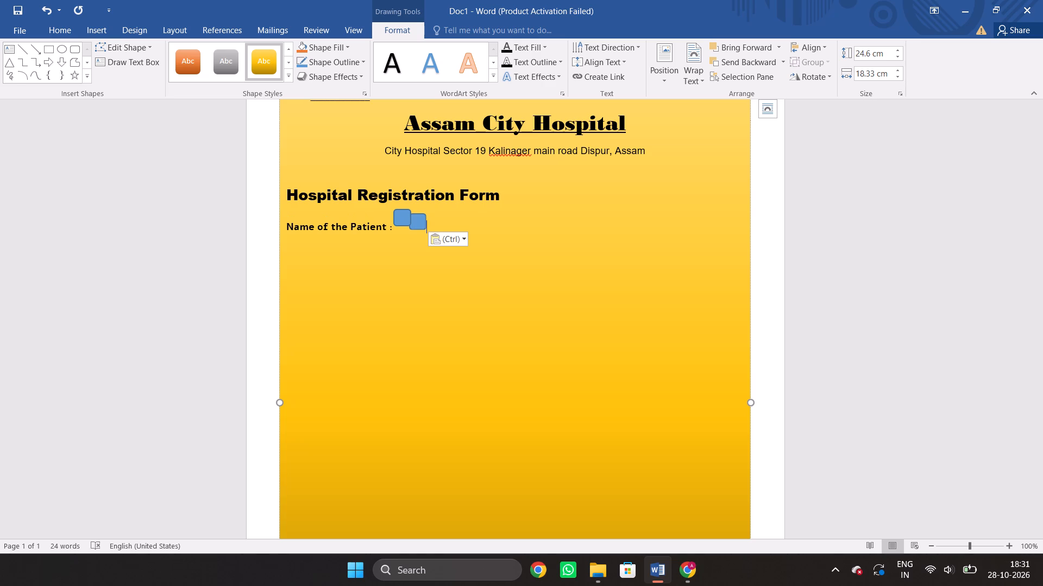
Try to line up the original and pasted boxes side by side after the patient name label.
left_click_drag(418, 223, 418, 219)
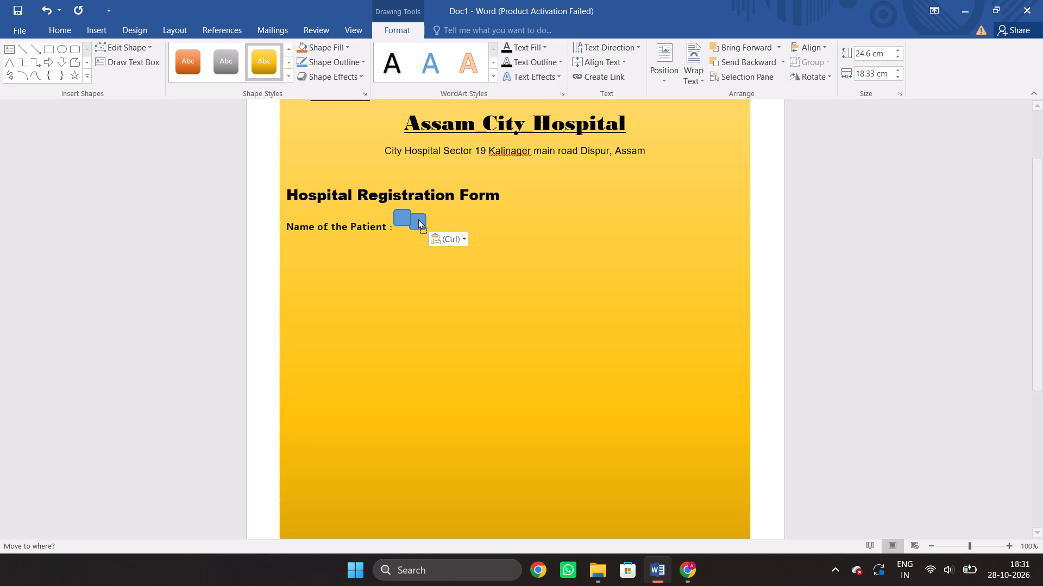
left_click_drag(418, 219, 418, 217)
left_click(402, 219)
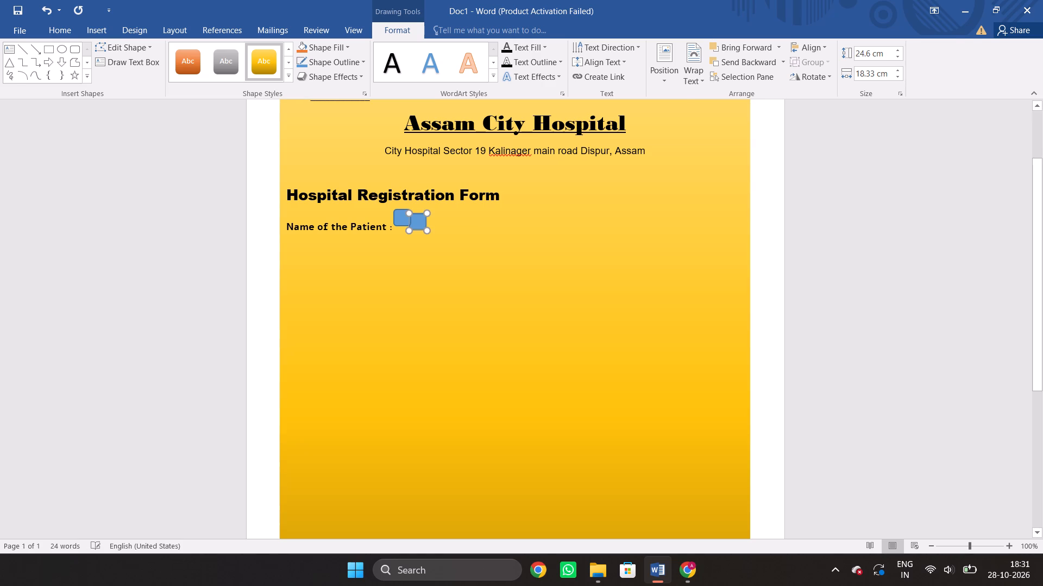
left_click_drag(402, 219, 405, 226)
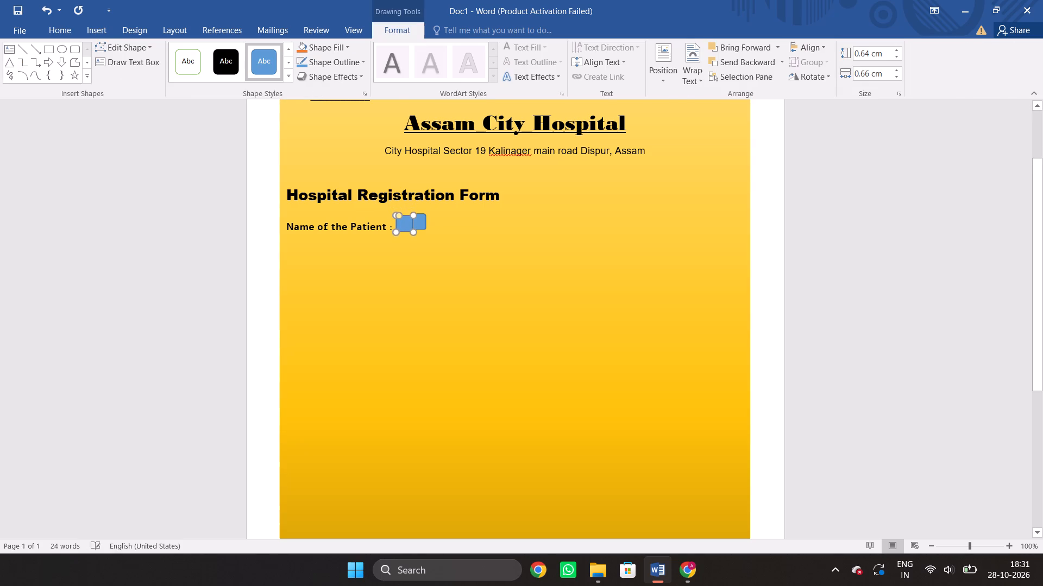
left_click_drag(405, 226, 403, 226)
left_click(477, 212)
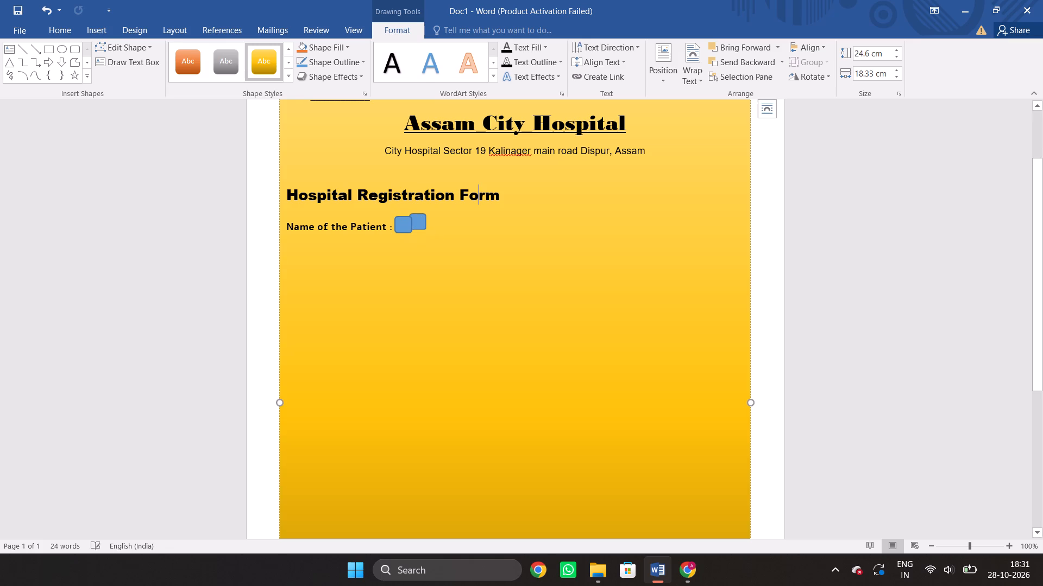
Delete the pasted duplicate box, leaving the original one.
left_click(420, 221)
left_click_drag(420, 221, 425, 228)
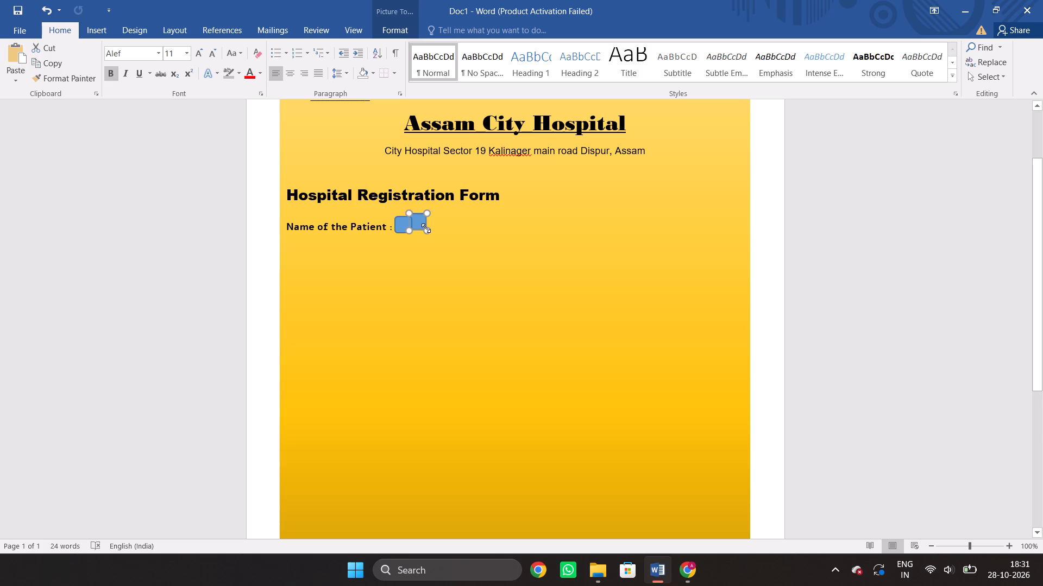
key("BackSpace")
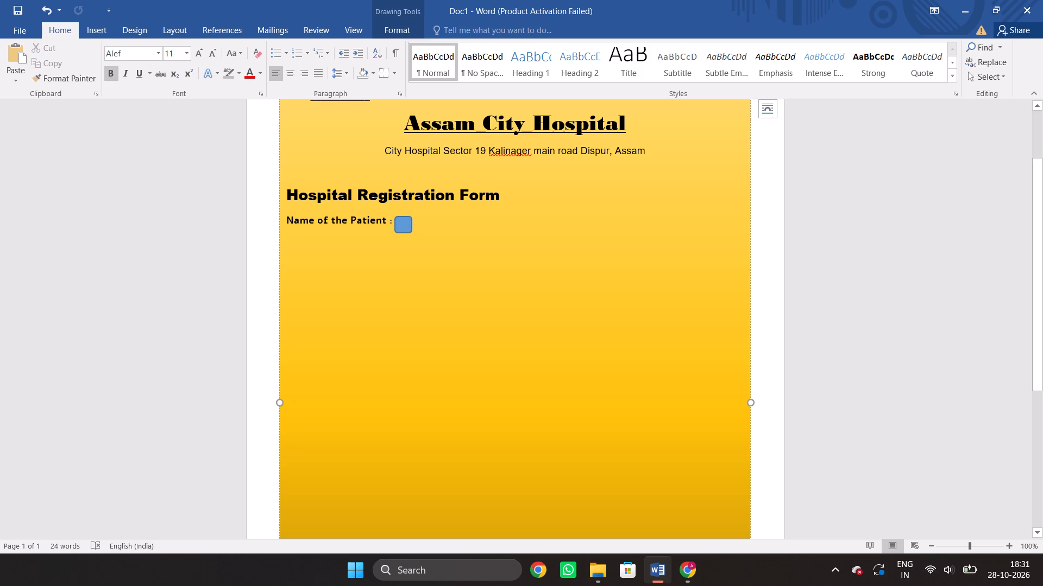
Move the remaining rounded box up so it sits level with the "Name of the Patient :" label.
left_click(399, 224)
left_click_drag(399, 224, 399, 224)
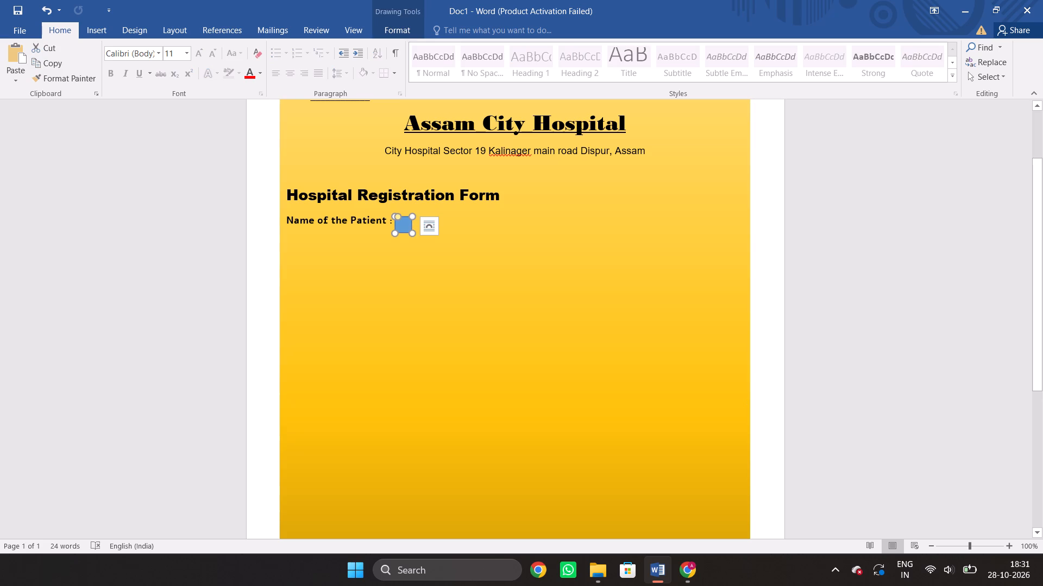
left_click_drag(399, 224, 400, 219)
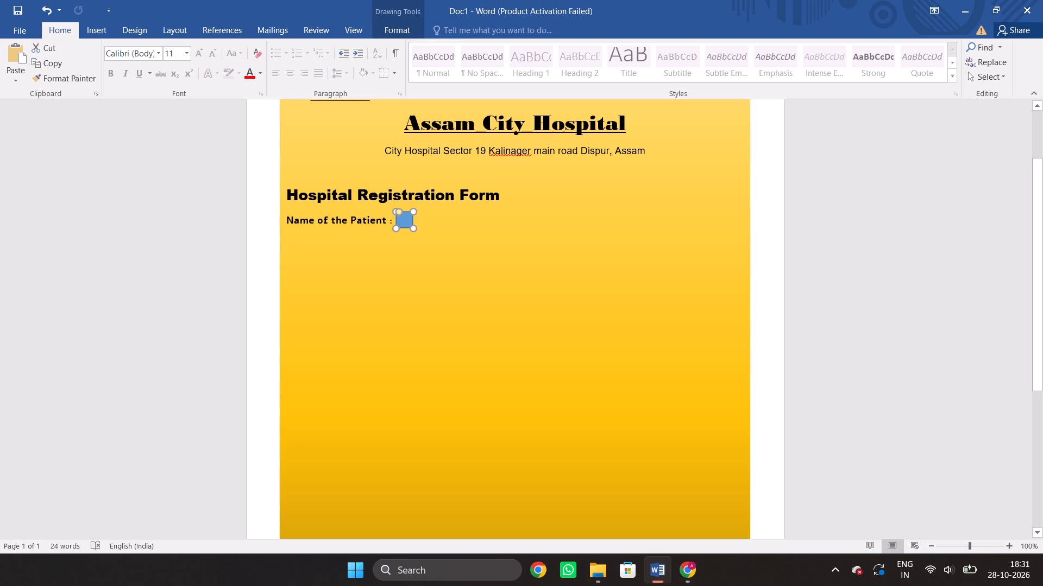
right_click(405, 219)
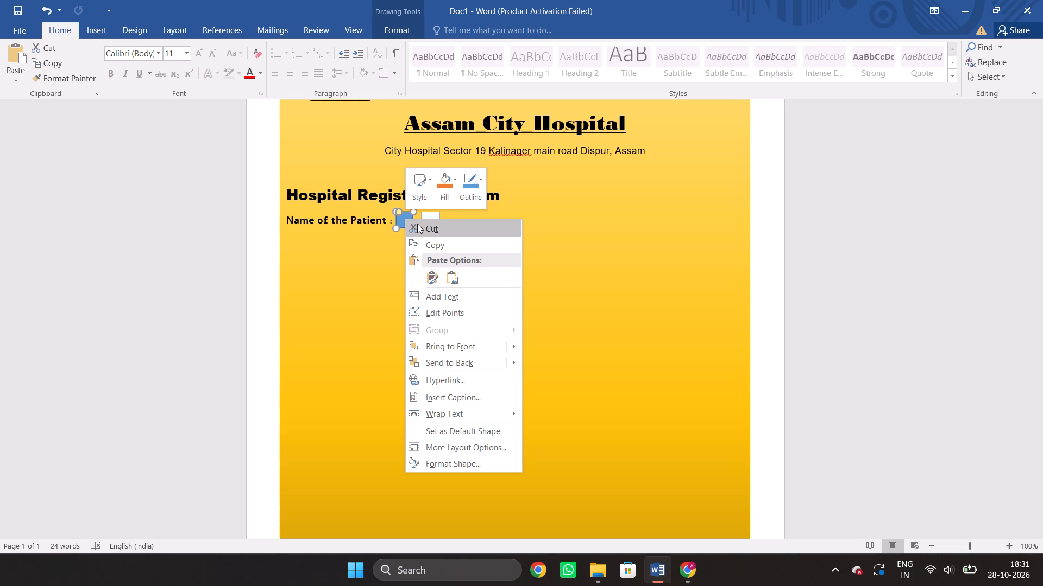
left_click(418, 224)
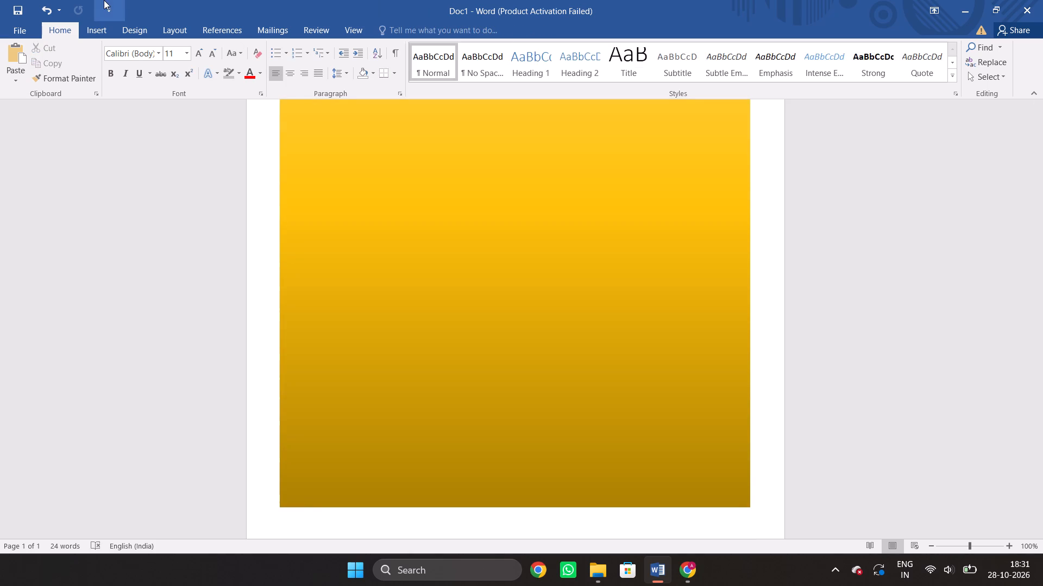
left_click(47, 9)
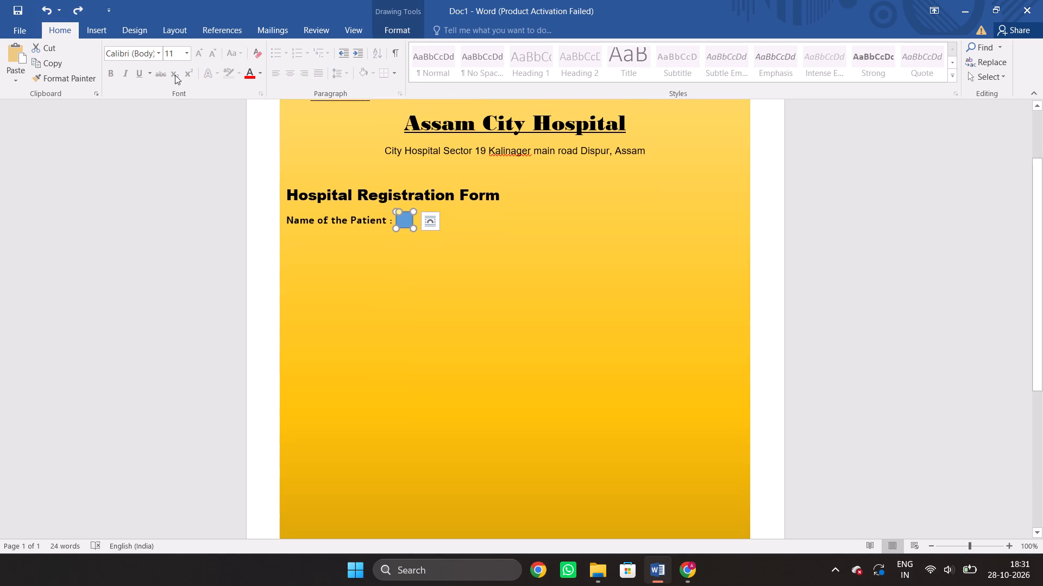
Duplicate the small rounded box and place the copy directly beside the original after the "Name of the Patient :" label.
left_click(413, 211)
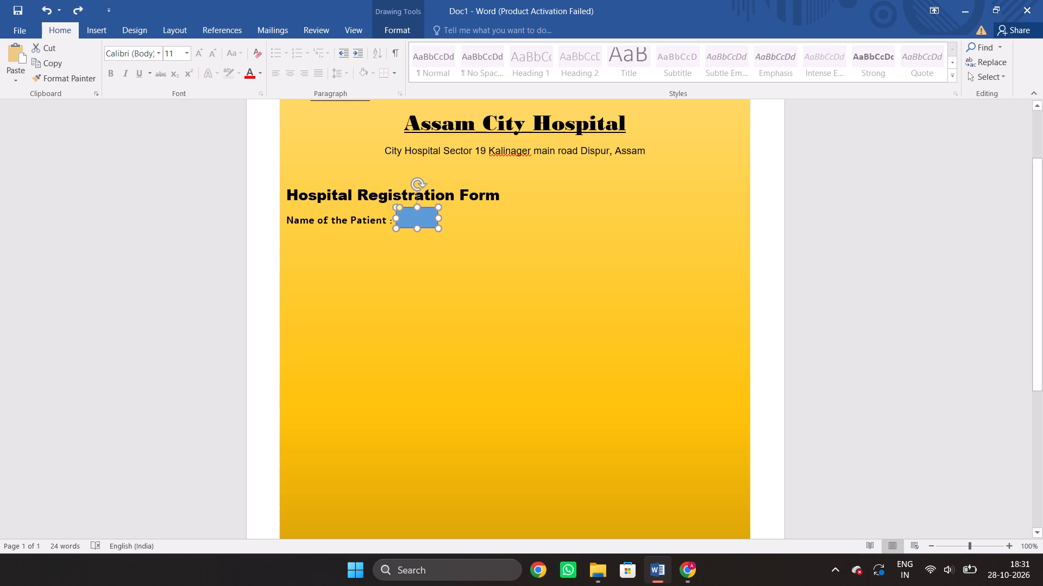
right_click(406, 218)
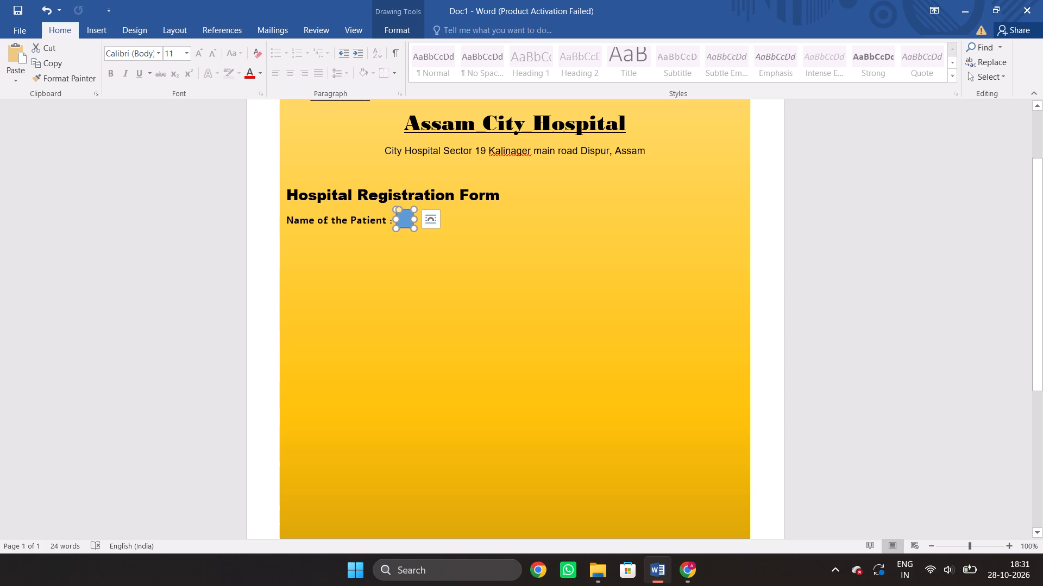
left_click(447, 244)
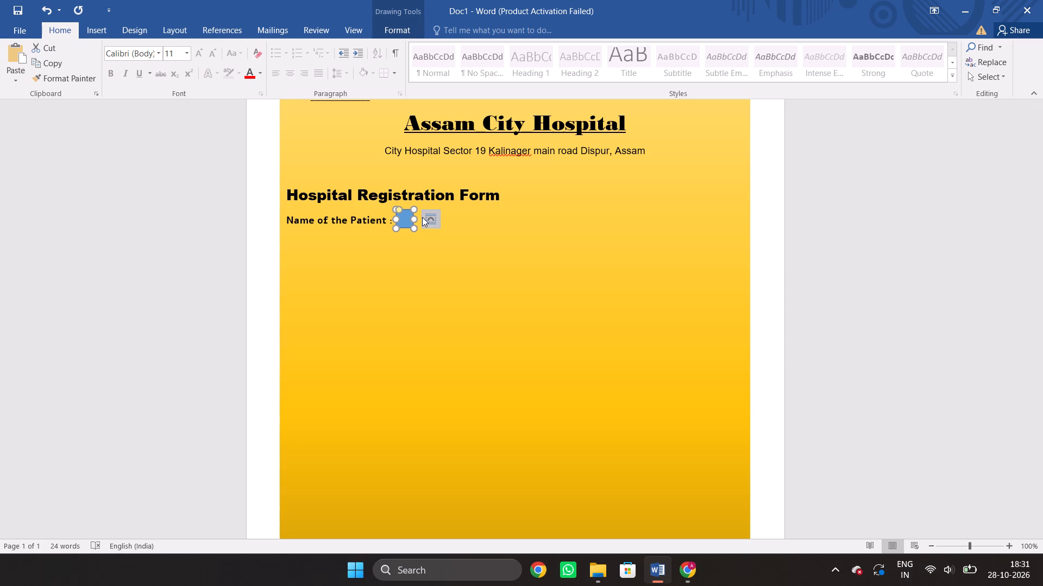
left_click(450, 214)
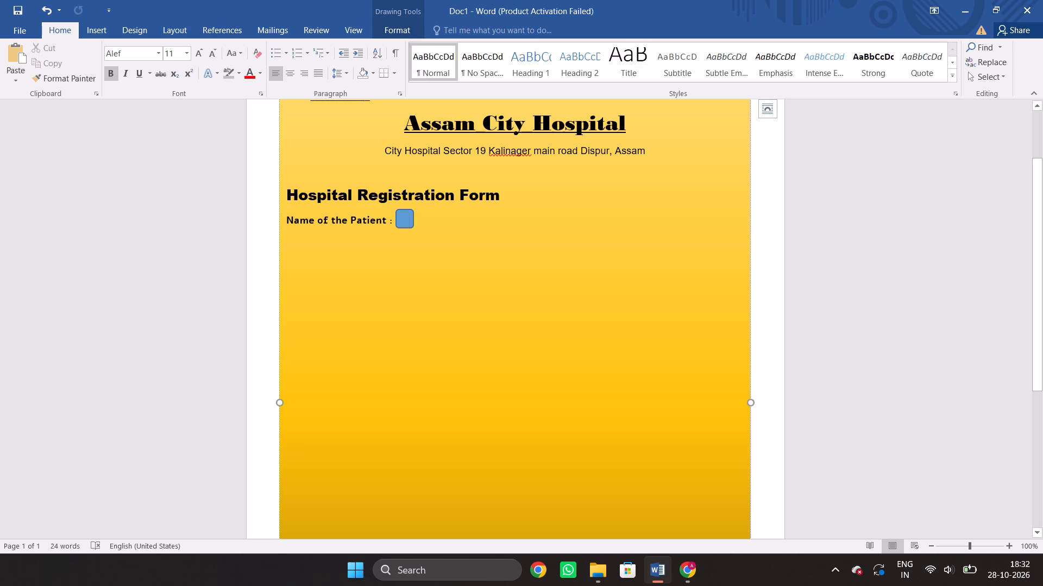
left_click(414, 215)
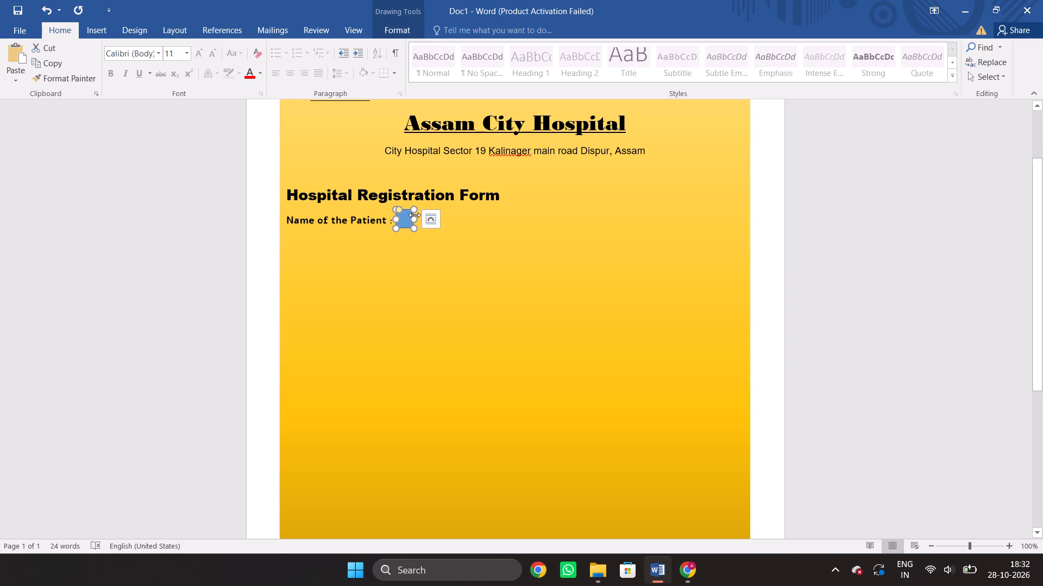
left_click(415, 215)
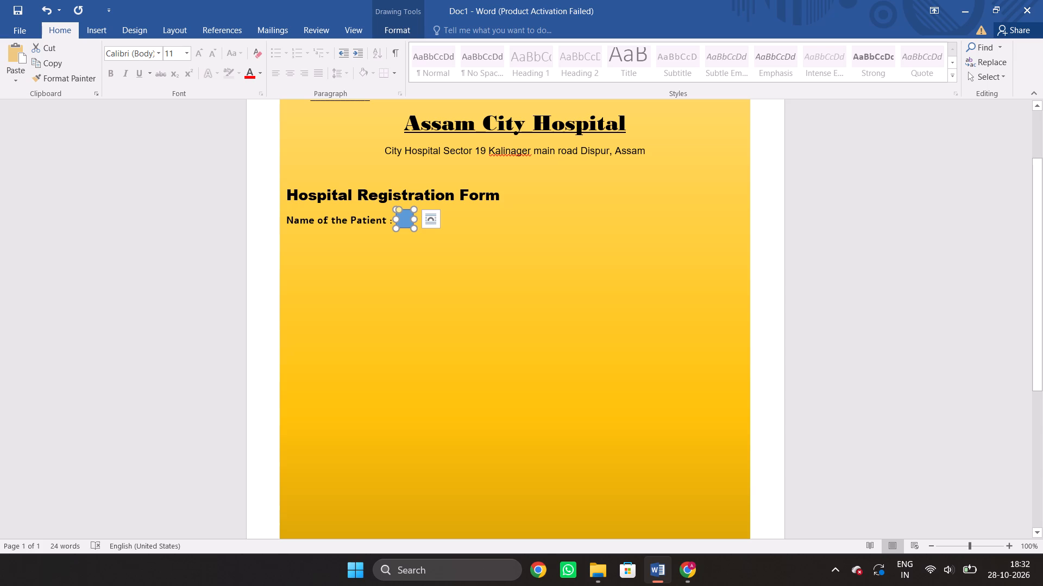
left_click(416, 214)
key("ctrl+v")
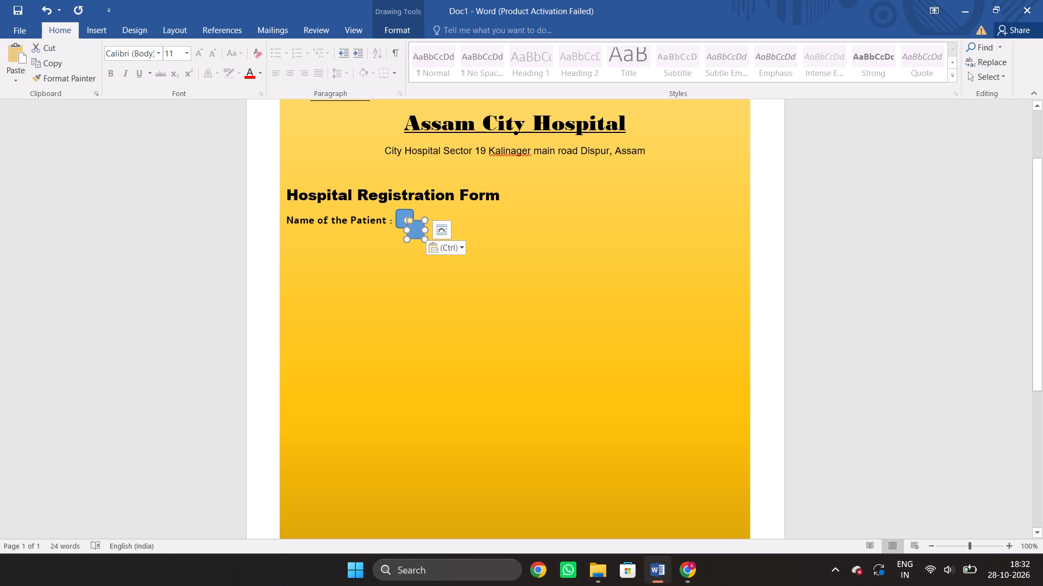
left_click_drag(416, 225, 426, 214)
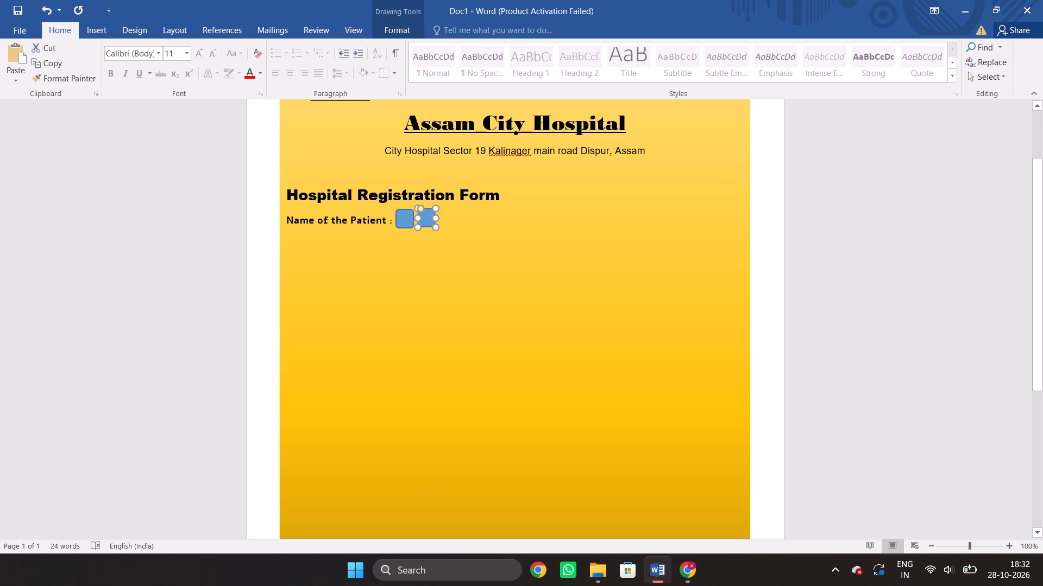
left_click_drag(426, 214, 423, 214)
left_click(464, 254)
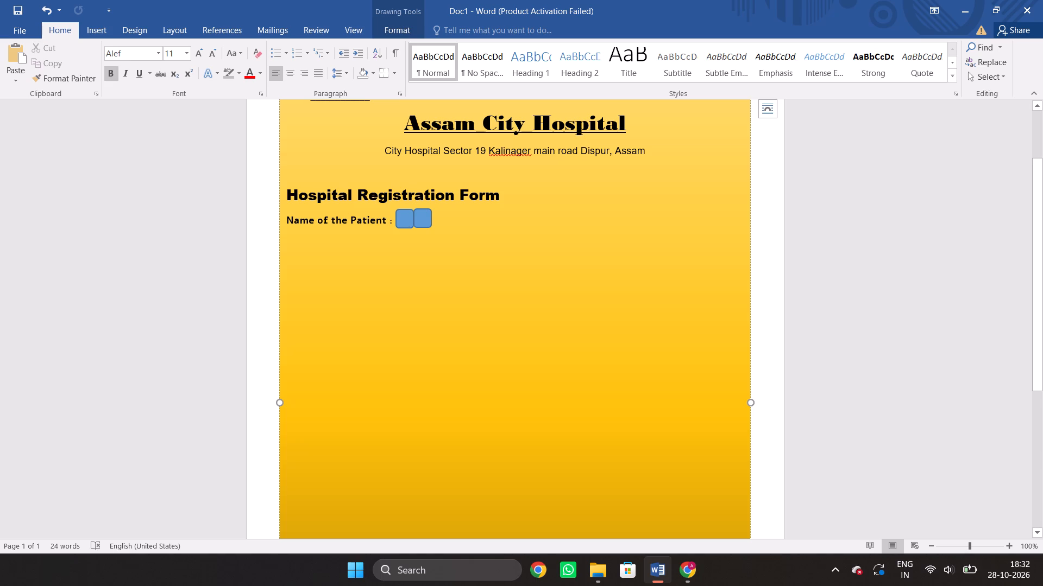
Fine-tune the second box so it sits level with and flush against the first box.
left_click(425, 218)
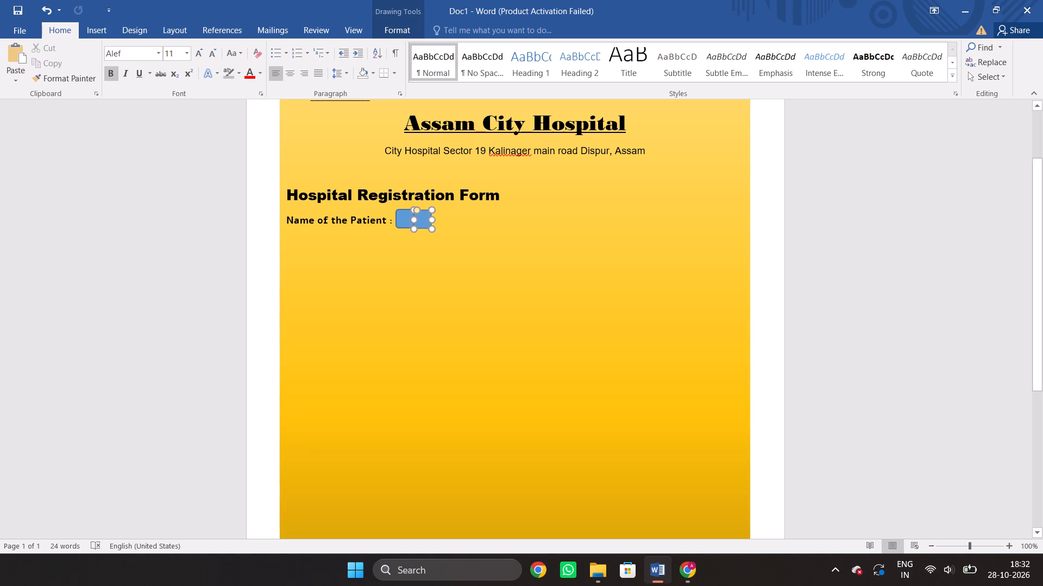
left_click(426, 219)
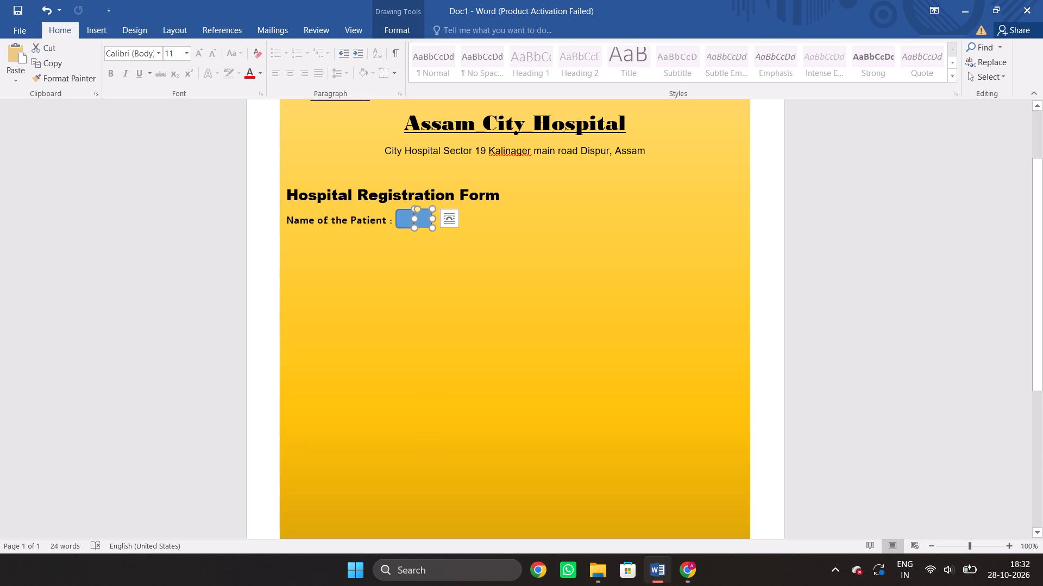
left_click(426, 251)
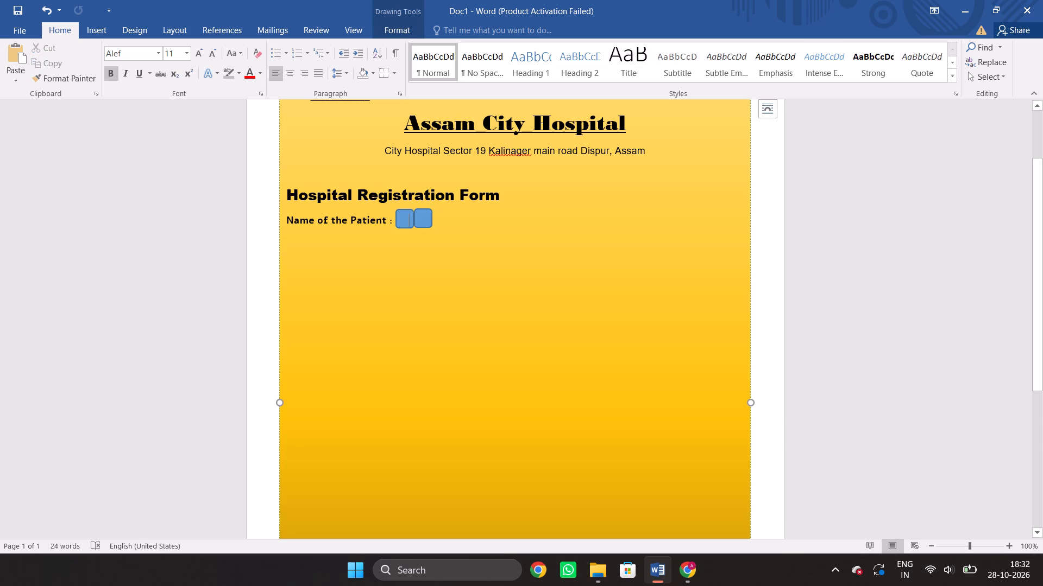
left_click(422, 213)
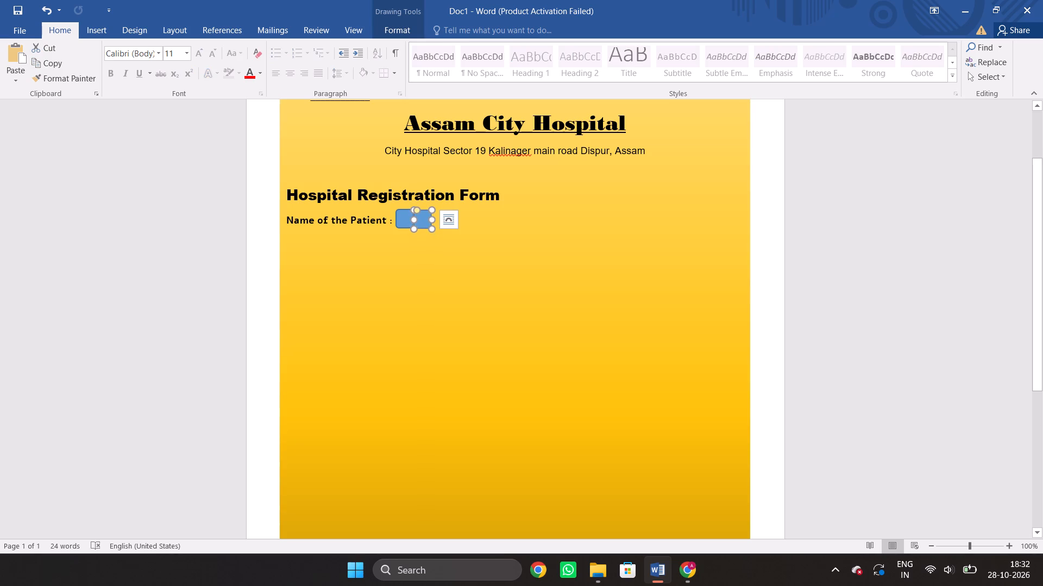
left_click(432, 239)
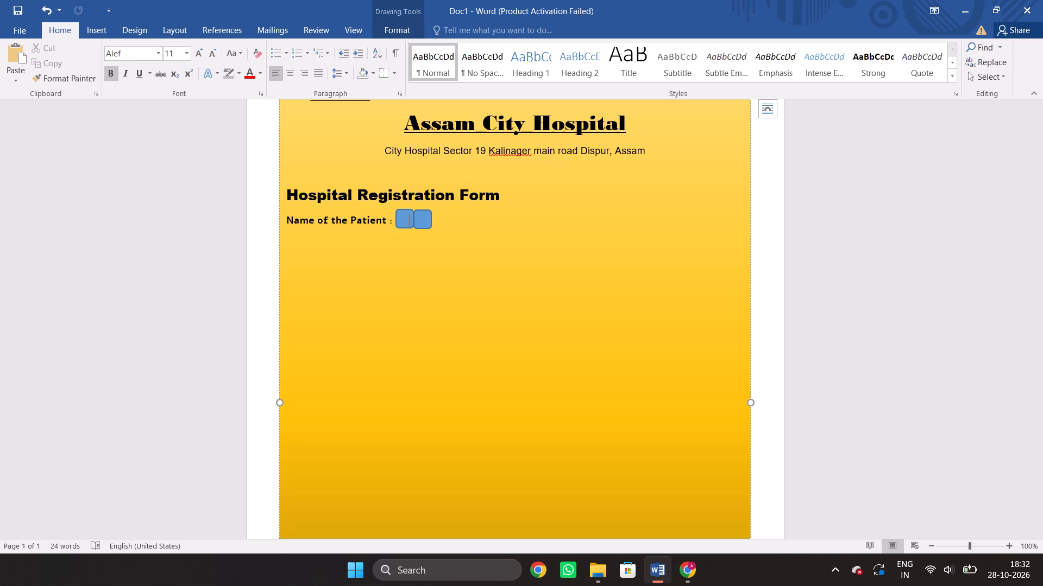
left_click(426, 218)
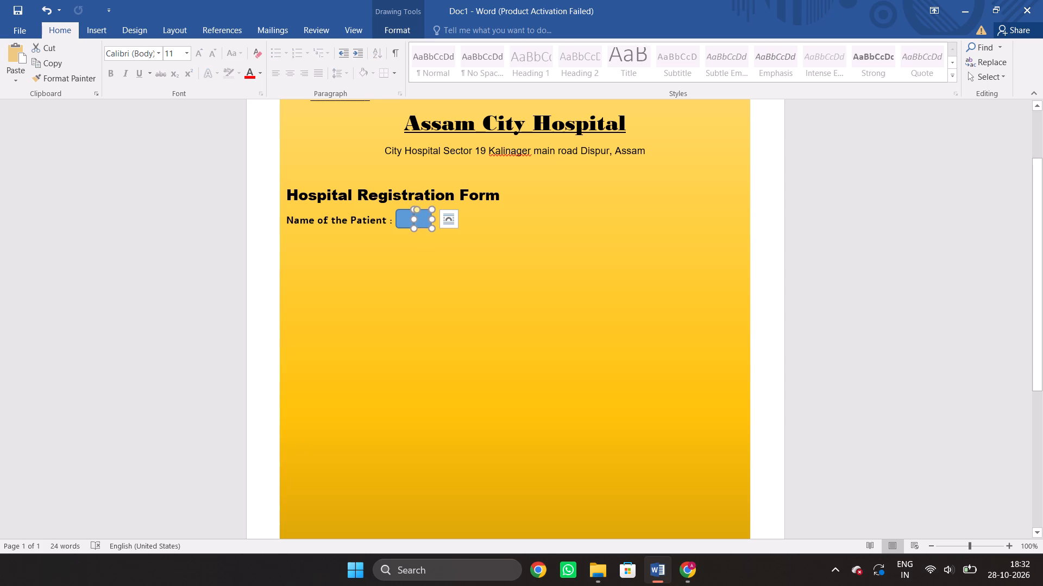
left_click(460, 242)
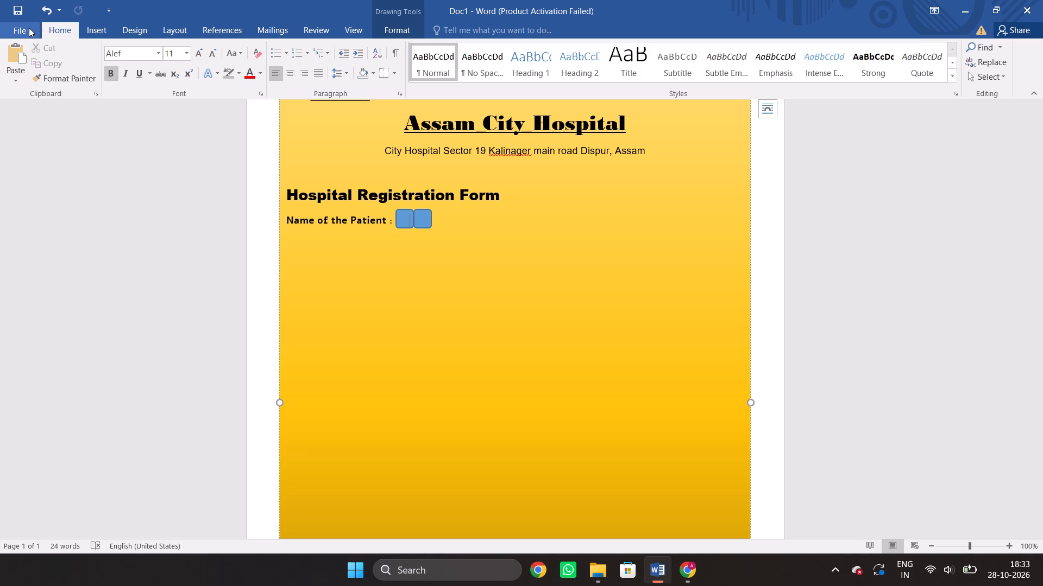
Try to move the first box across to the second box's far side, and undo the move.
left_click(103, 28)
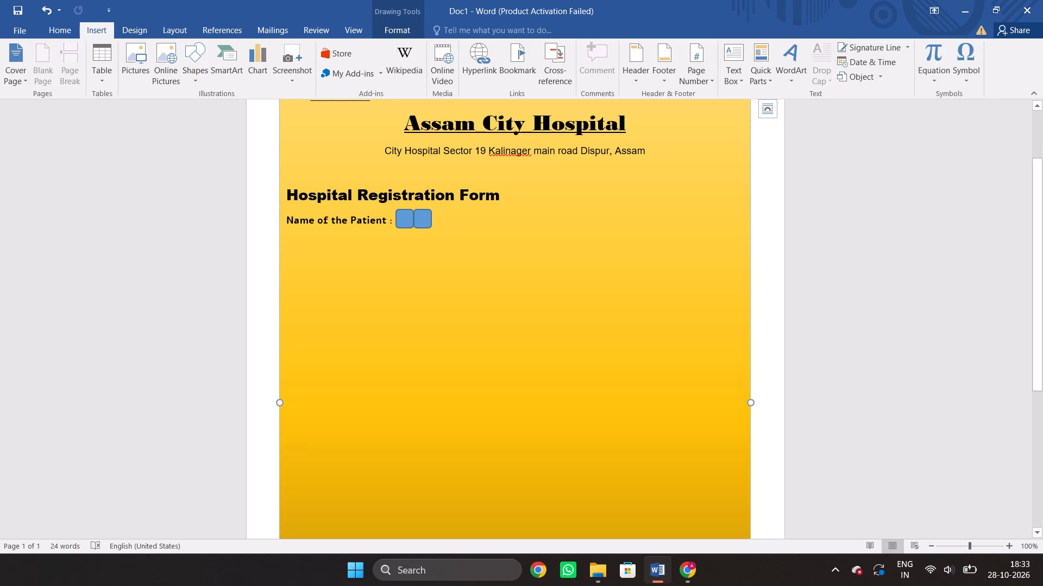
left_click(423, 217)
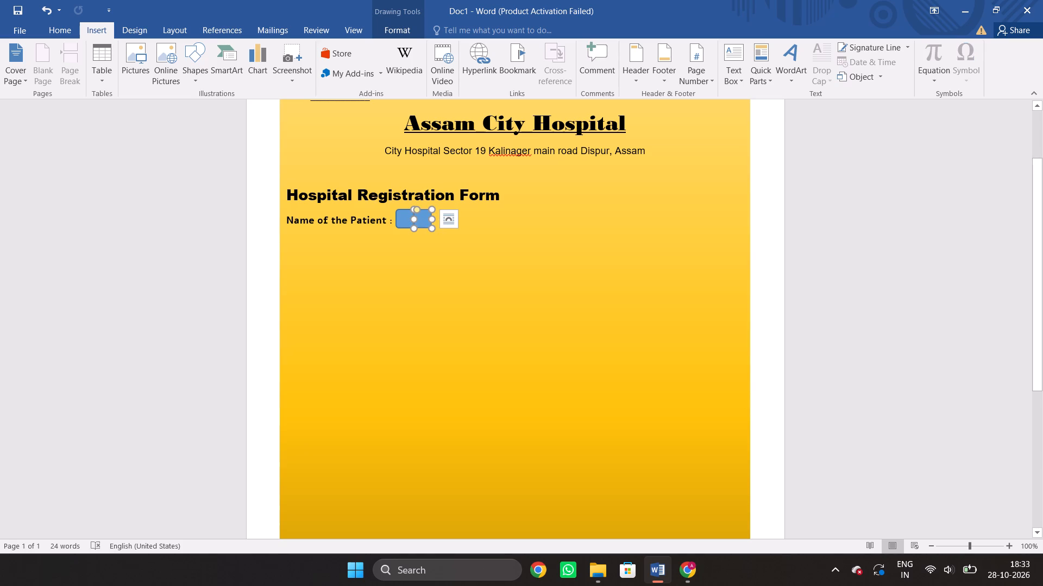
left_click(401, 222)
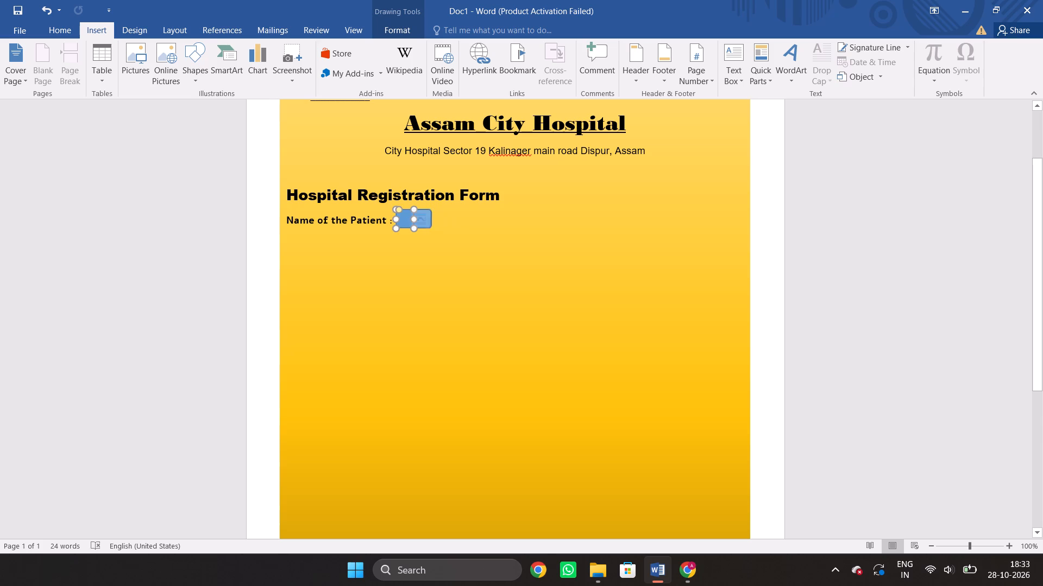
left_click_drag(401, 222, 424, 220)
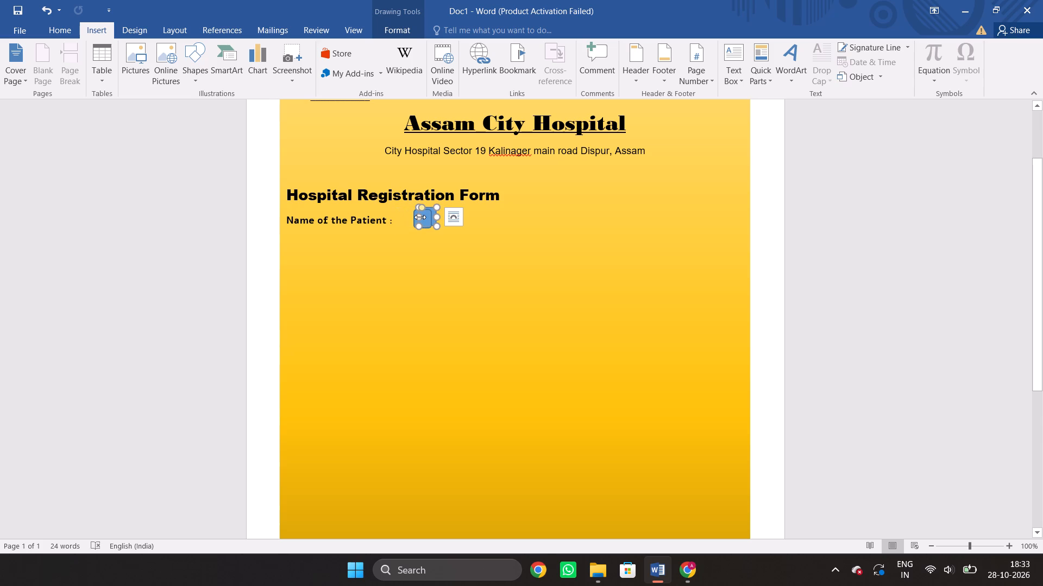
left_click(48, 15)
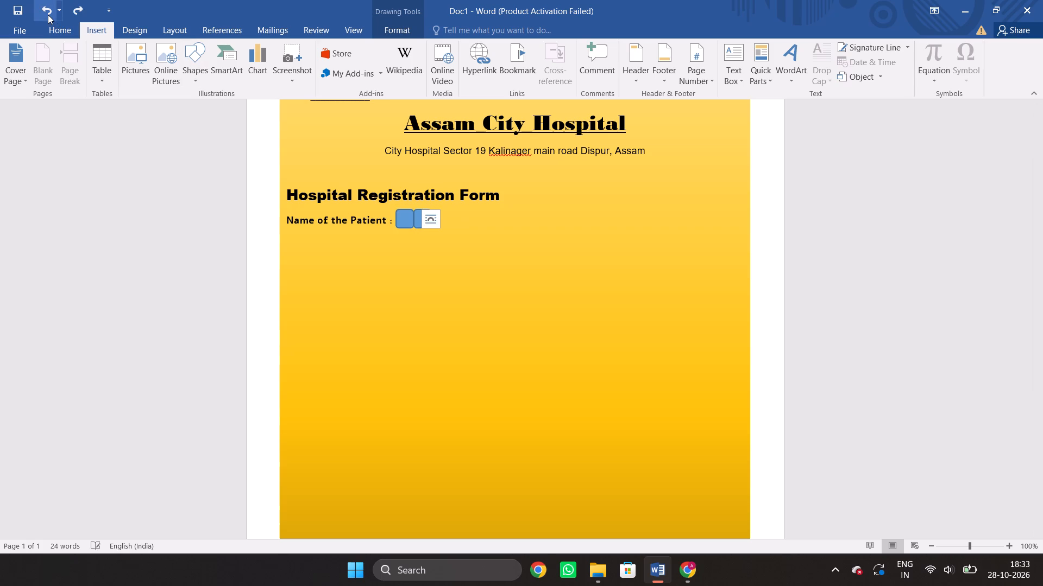
Copy the first box and place the duplicate directly after the second, making a row of three boxes.
double_click(403, 221)
right_click_drag(403, 221, 427, 220)
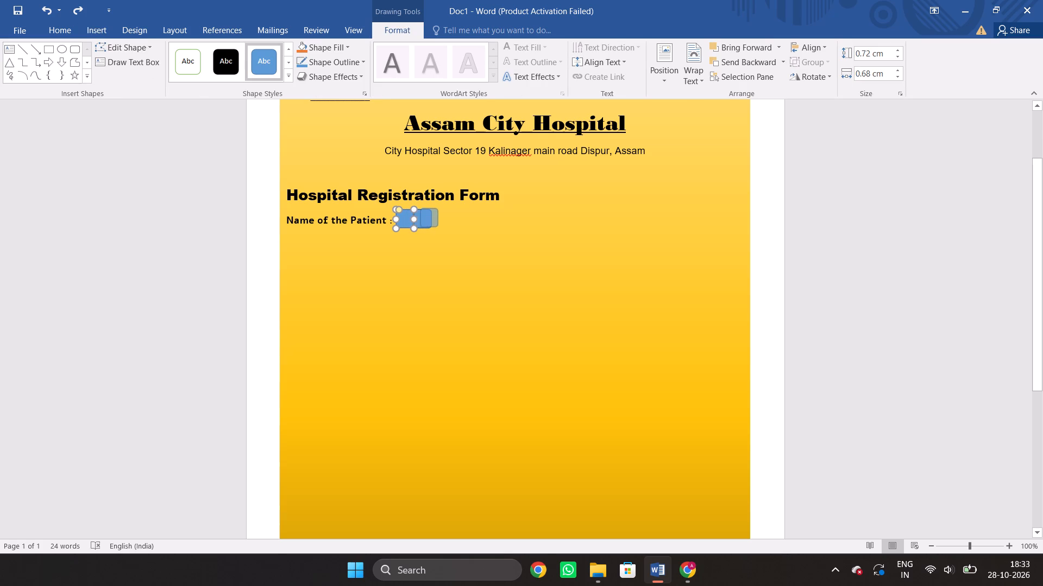
right_click_drag(427, 220, 437, 222)
right_click_drag(437, 222, 438, 220)
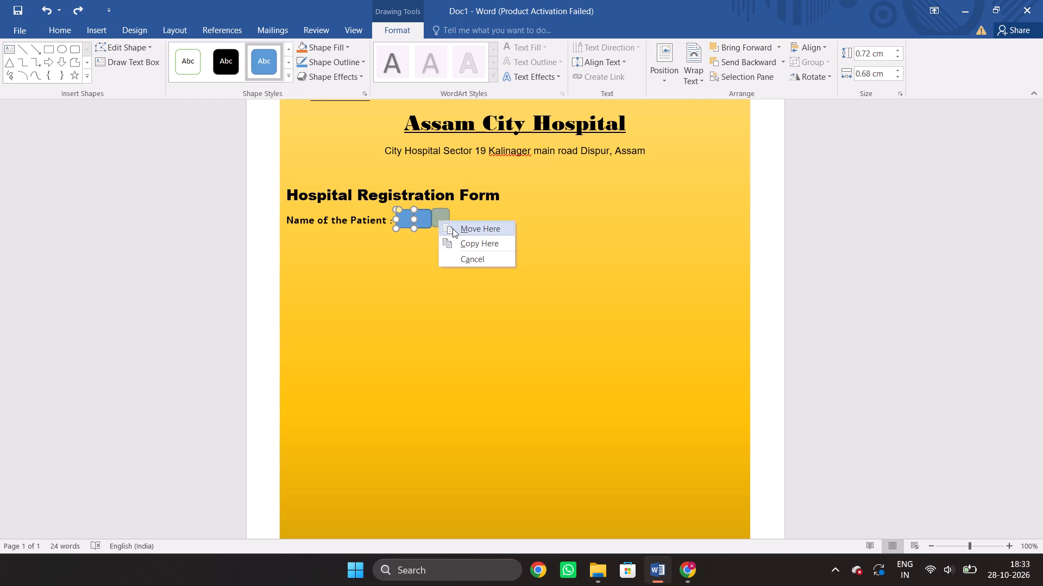
left_click(466, 241)
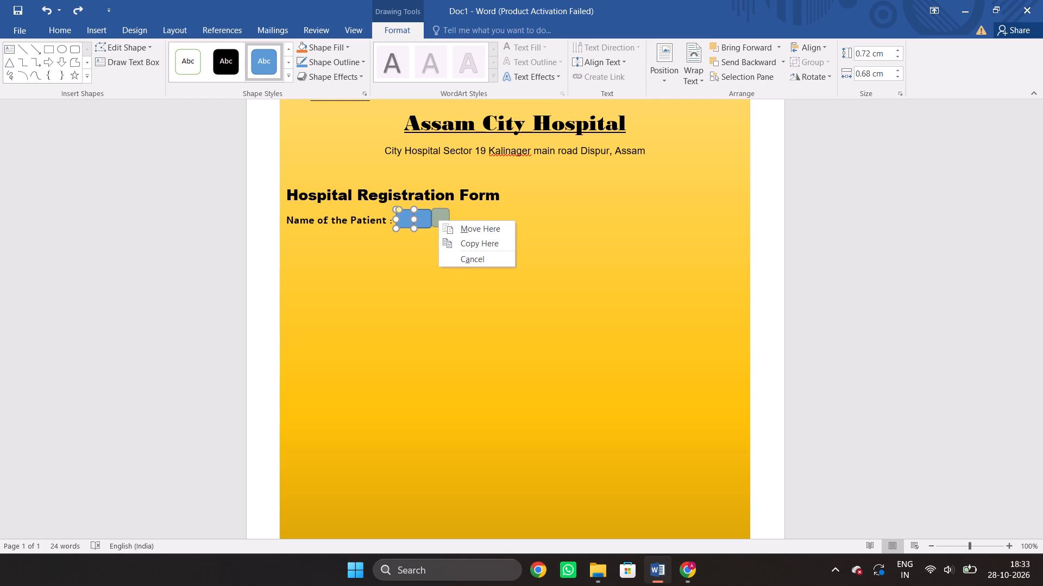
left_click(505, 255)
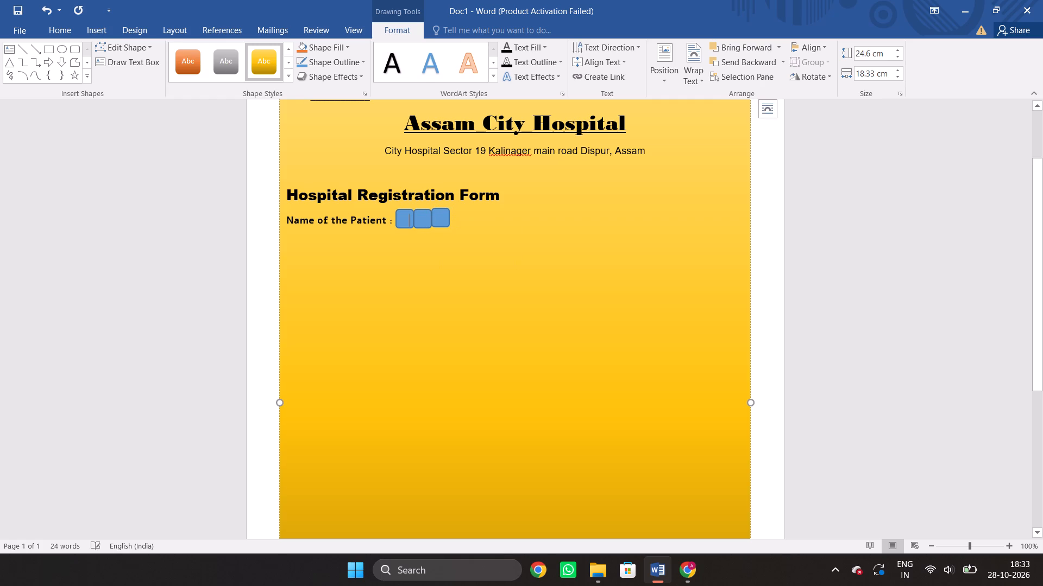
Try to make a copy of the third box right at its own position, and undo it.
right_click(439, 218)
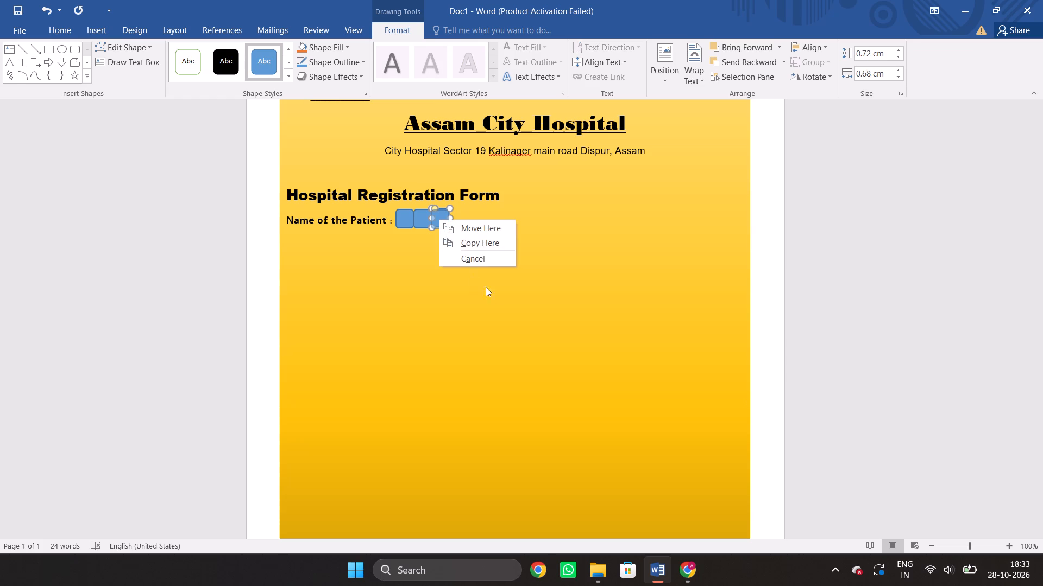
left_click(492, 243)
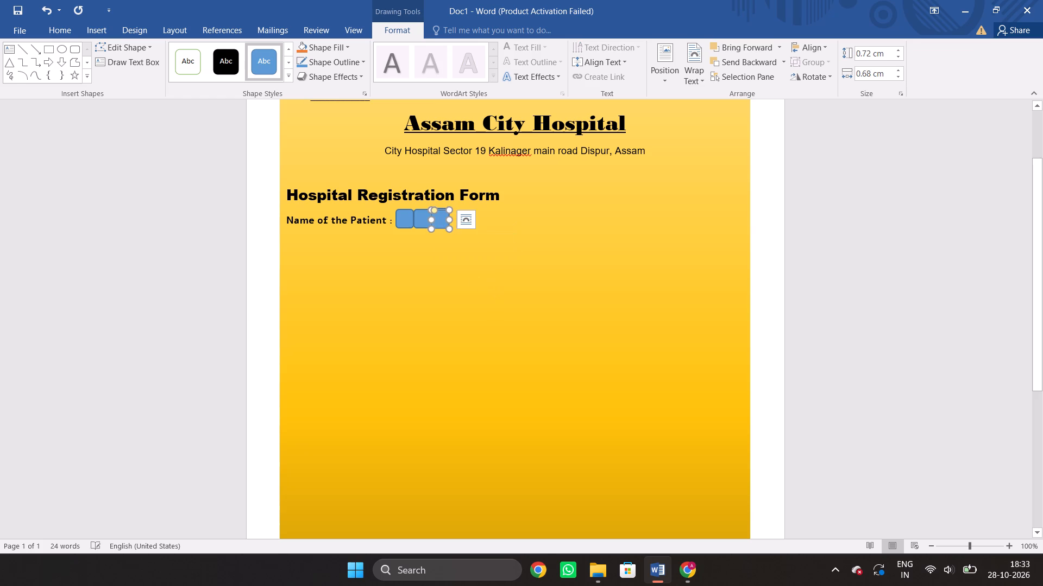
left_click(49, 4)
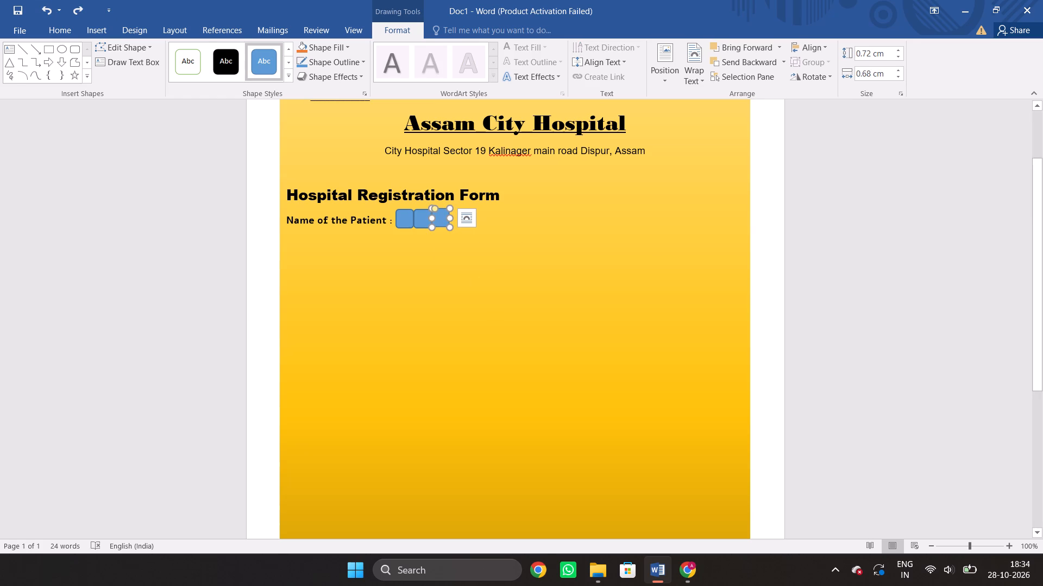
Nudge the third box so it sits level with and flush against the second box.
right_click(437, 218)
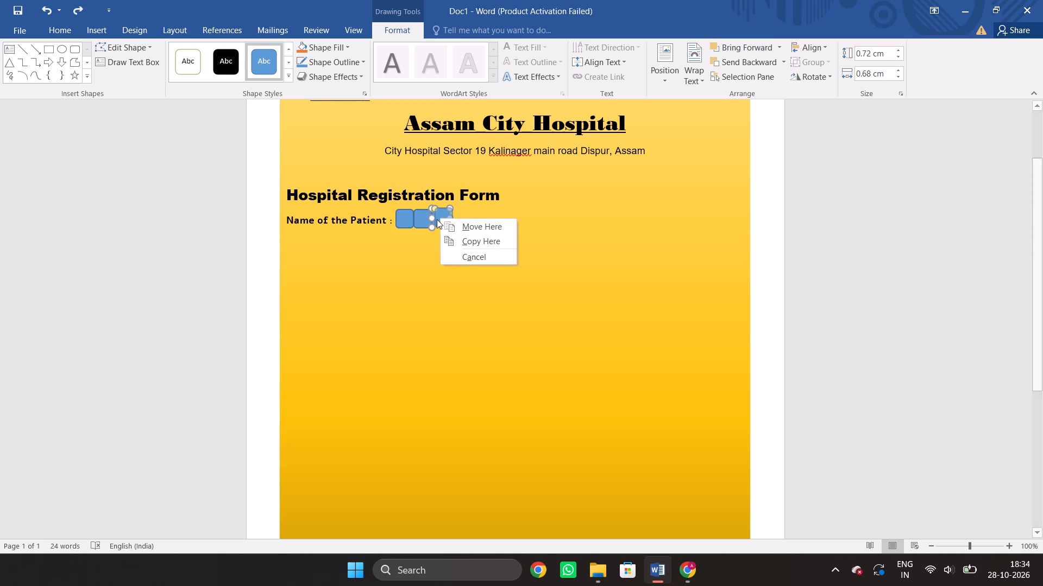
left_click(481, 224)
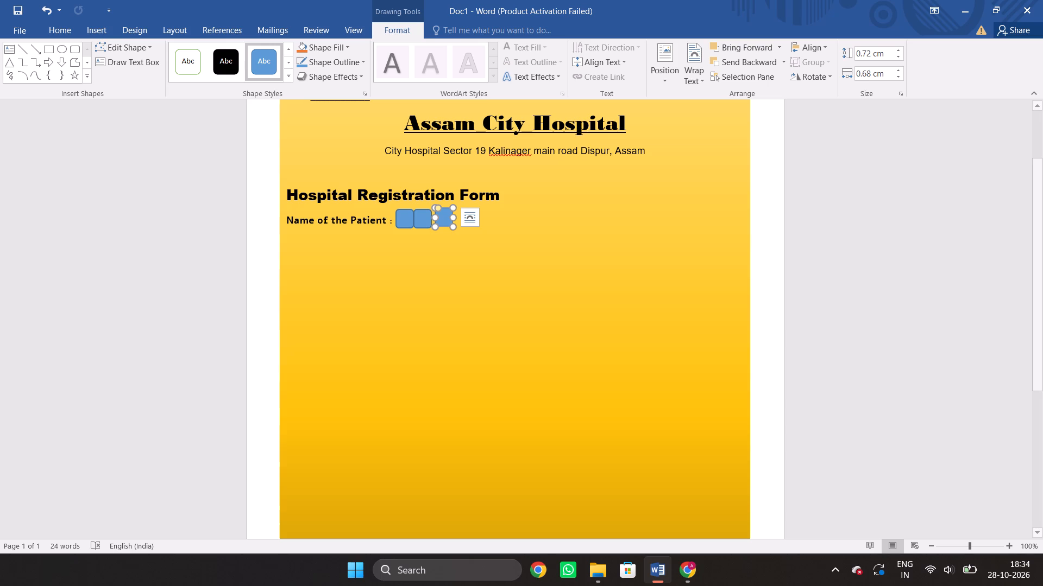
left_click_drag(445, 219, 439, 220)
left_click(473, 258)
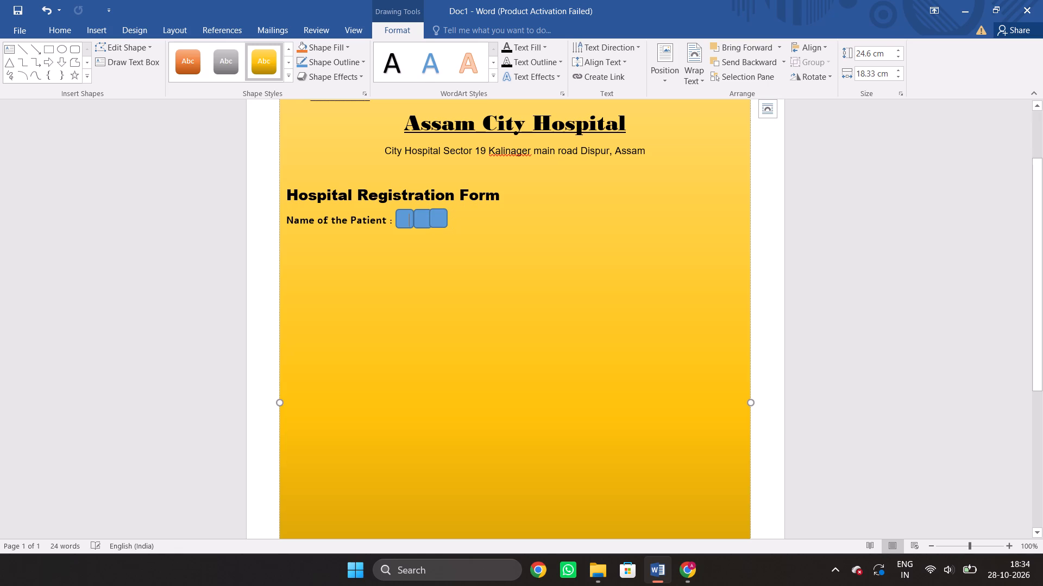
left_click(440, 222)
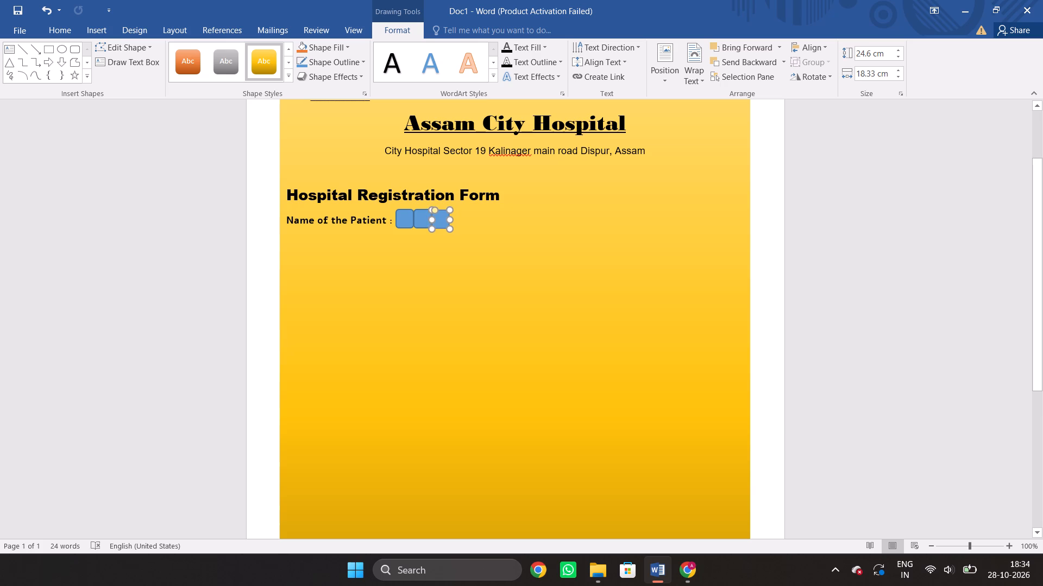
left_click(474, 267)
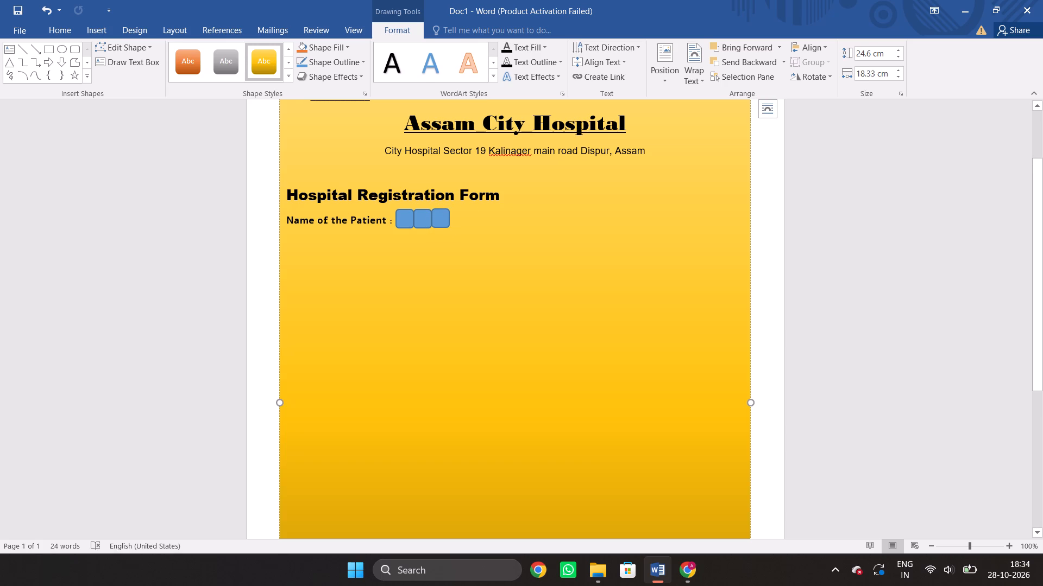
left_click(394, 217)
Delete the third box from the row beside the Name of the Patient label.
left_click(438, 221)
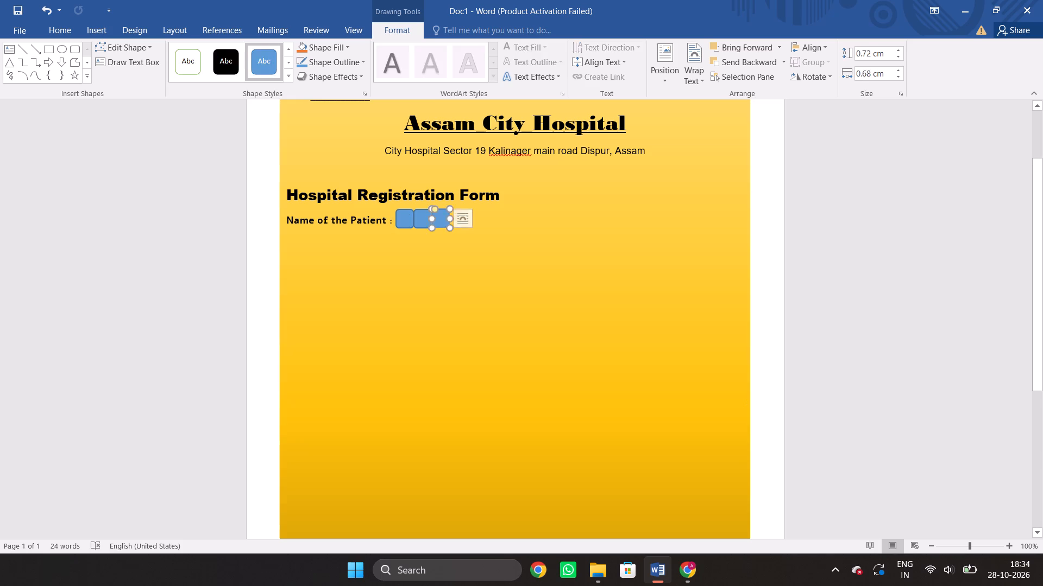
key("BackSpace")
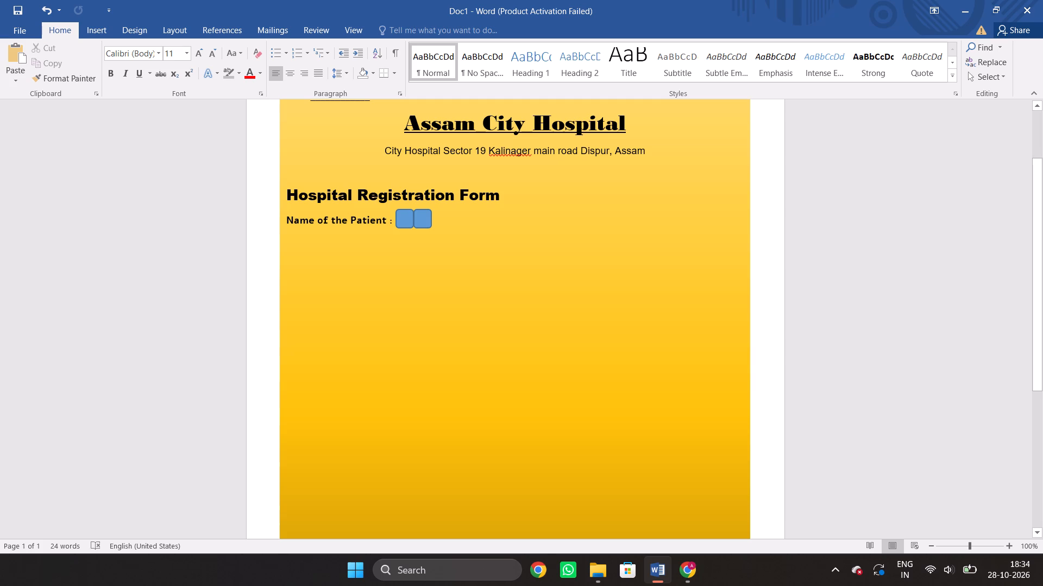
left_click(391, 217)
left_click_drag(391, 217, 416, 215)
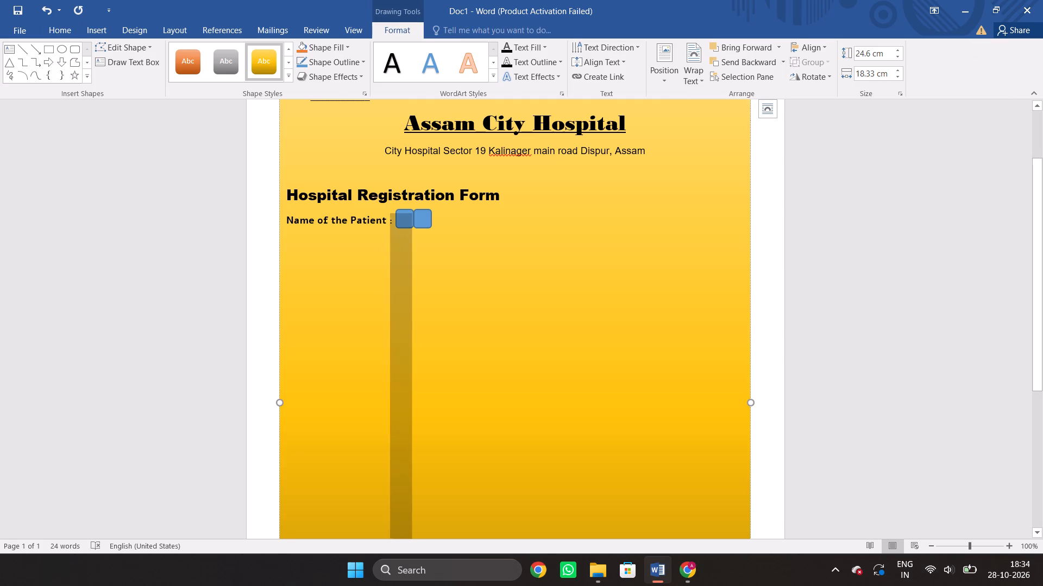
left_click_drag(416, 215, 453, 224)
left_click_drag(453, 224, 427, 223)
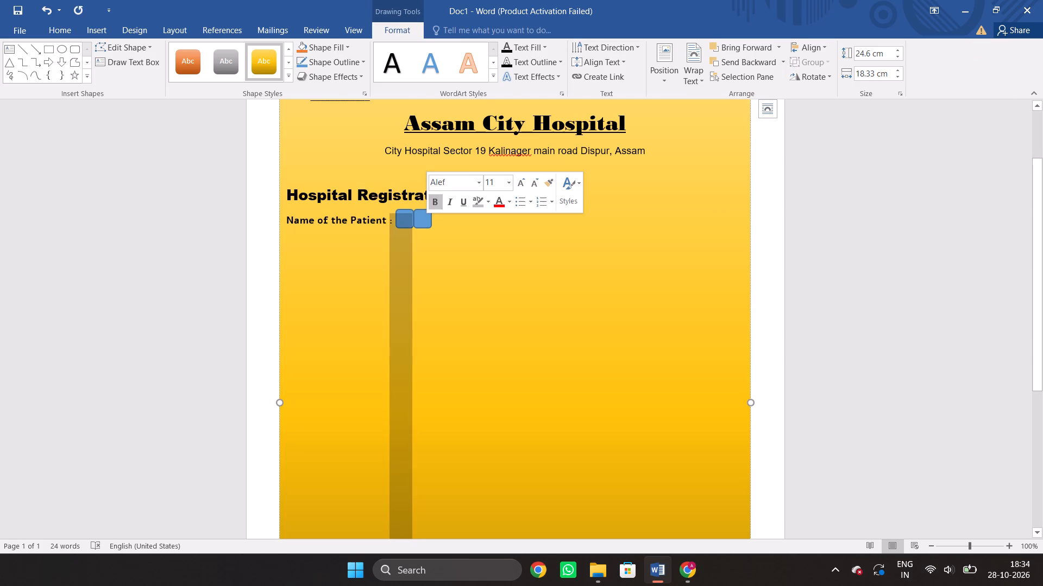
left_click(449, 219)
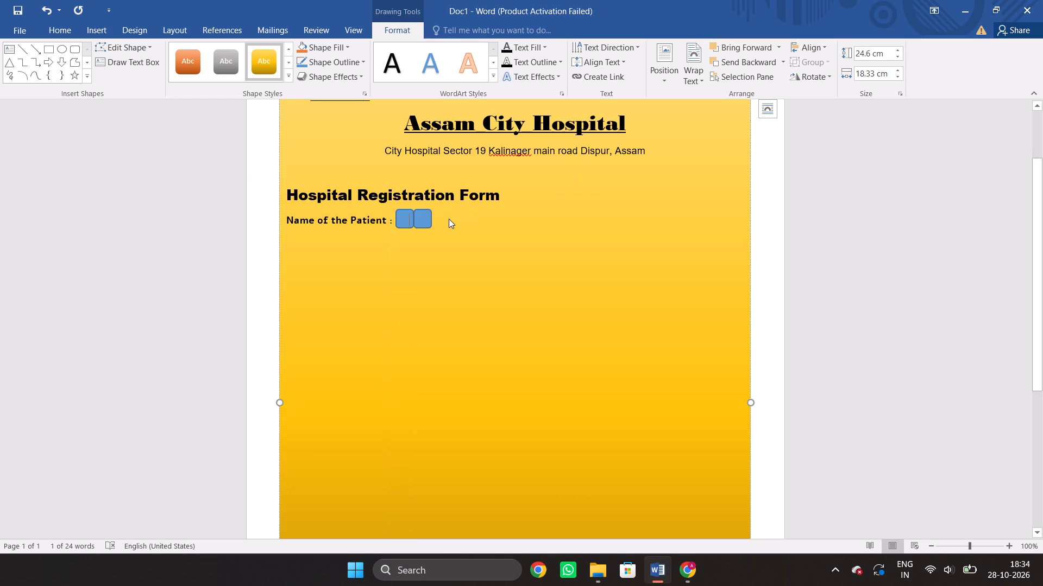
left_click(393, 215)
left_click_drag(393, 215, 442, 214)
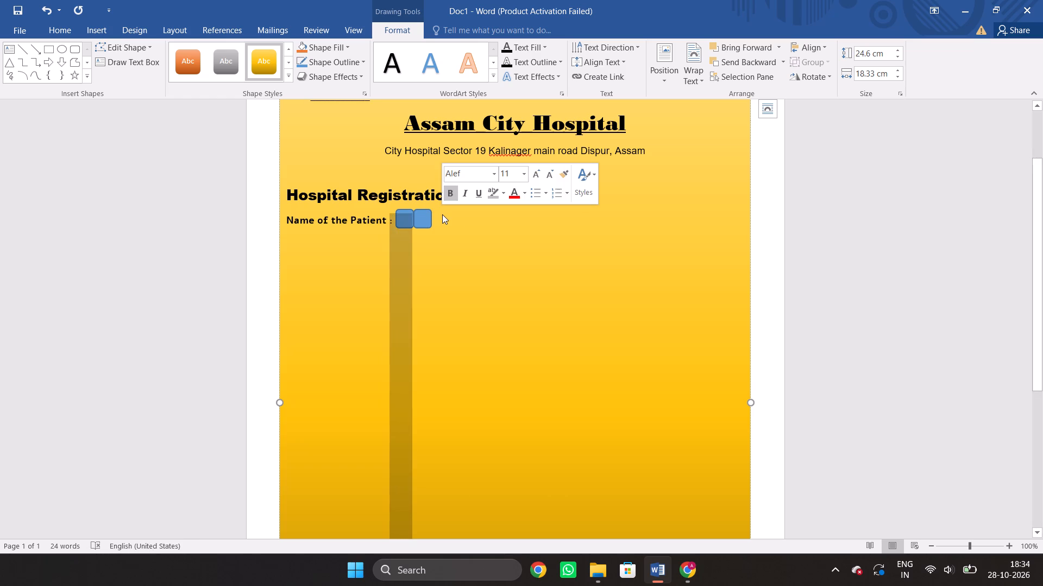
Extend the Name of the Patient line with eleven spaces so its text runs past the two boxes.
left_click(438, 225)
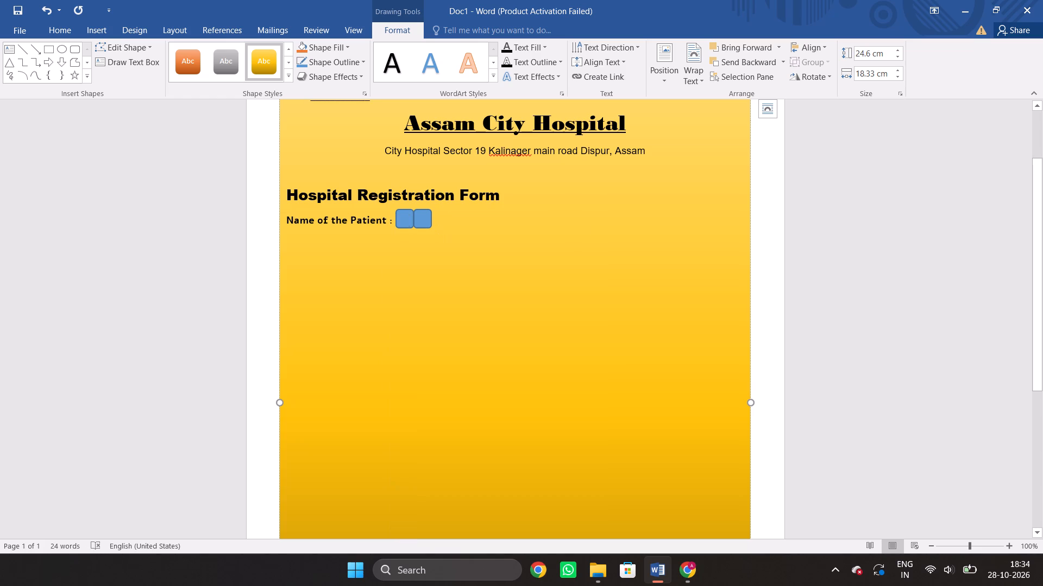
key("space")
key("space")
key("space")
key("space")
key("space")
key("space")
key("space")
key("space")
key("space")
key("space")
key("space")
Try to duplicate the two boxes by copying the stretch of line behind them and pasting it at the line's end.
left_click_drag(436, 216, 407, 218)
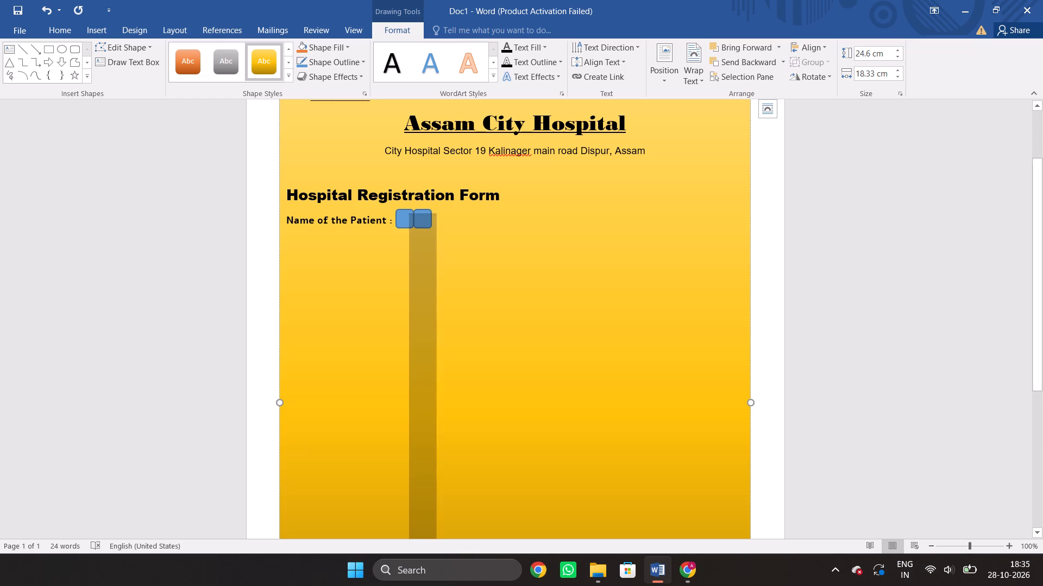
left_click_drag(407, 218, 392, 218)
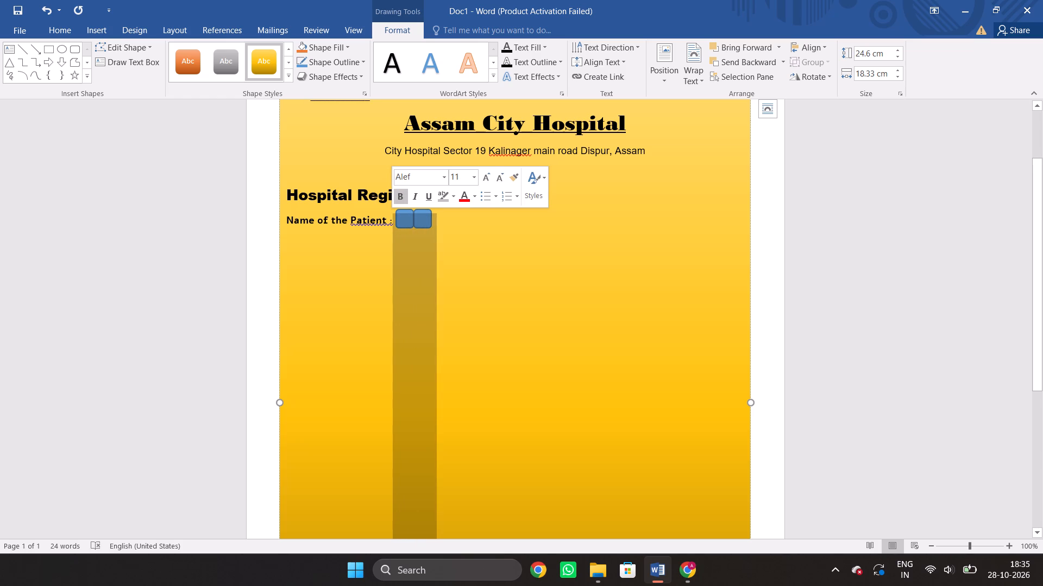
key("ctrl+c")
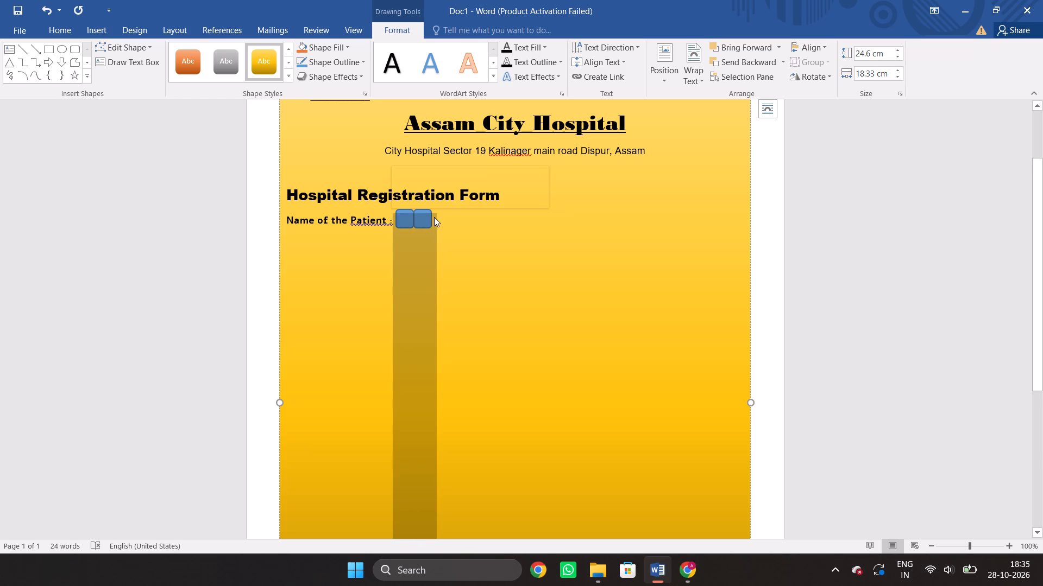
left_click(431, 217)
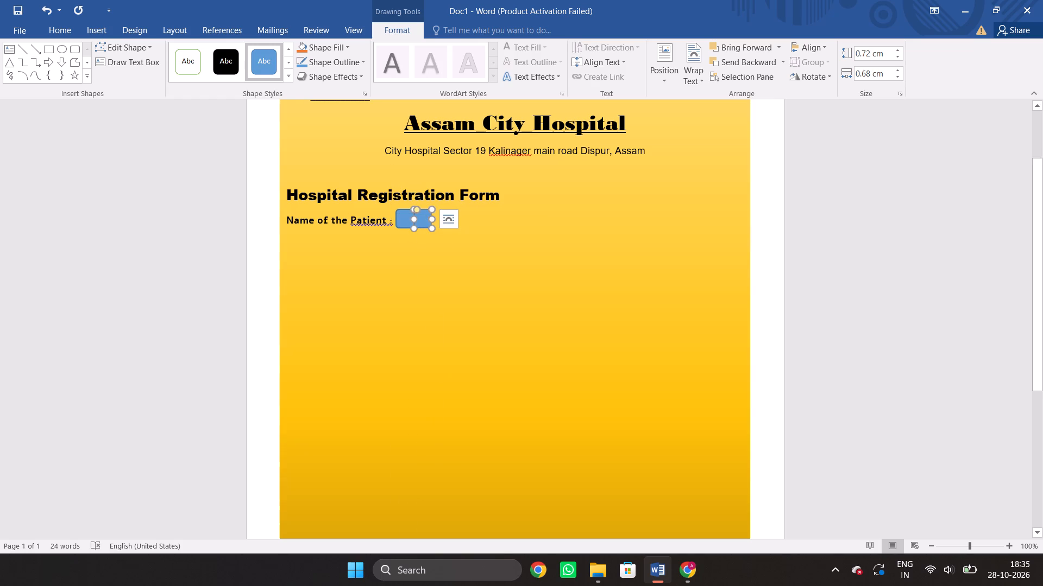
left_click(437, 218)
key("BackSpace")
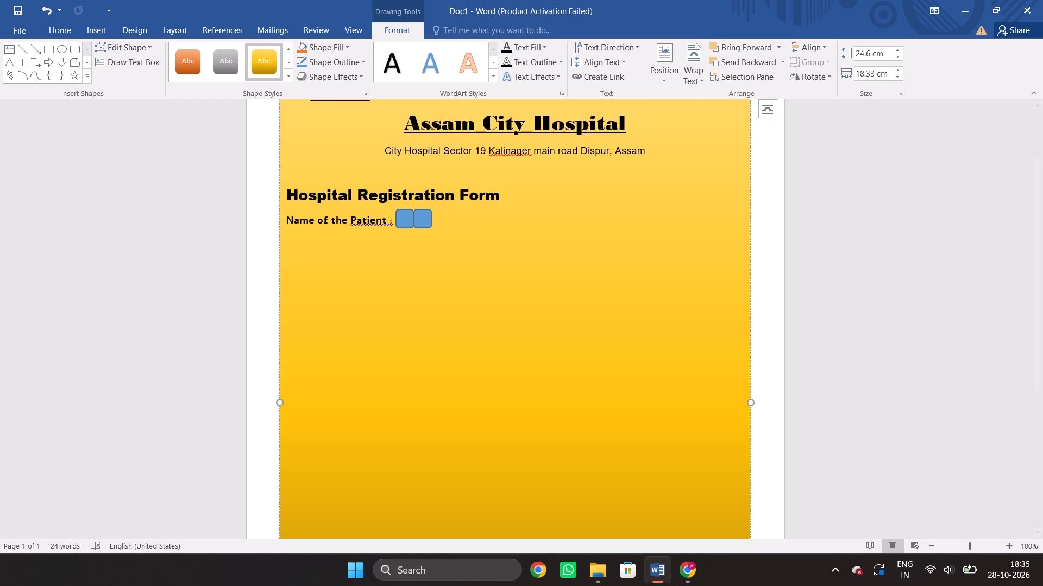
key("BackSpace")
key("BackSpace")
key("space")
key("ctrl+v")
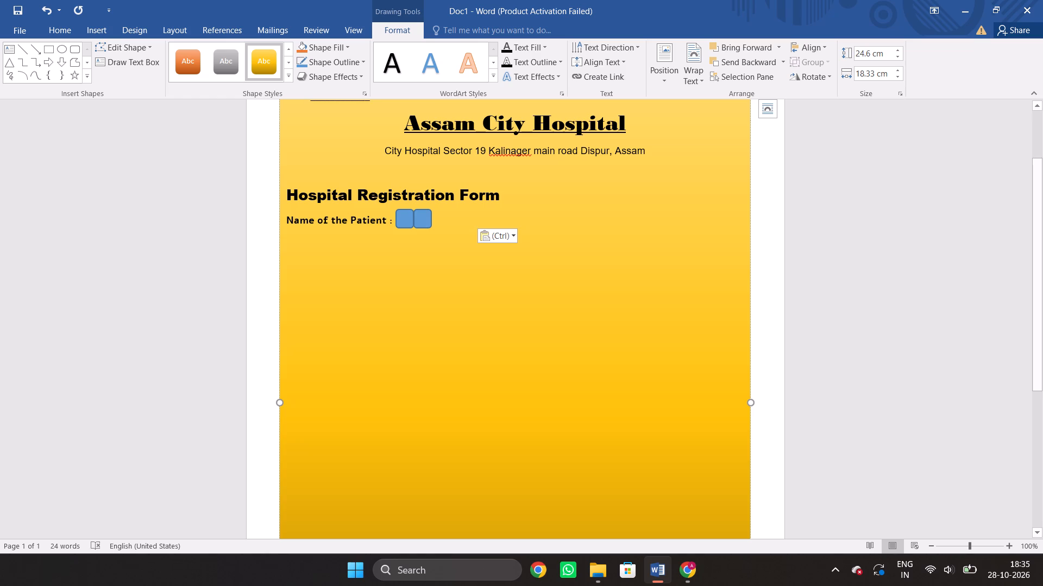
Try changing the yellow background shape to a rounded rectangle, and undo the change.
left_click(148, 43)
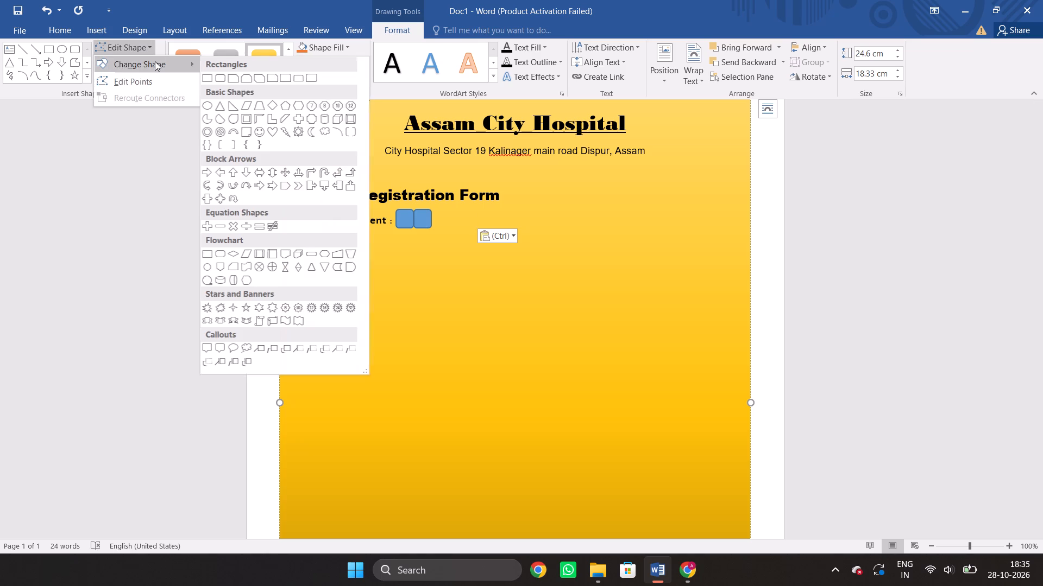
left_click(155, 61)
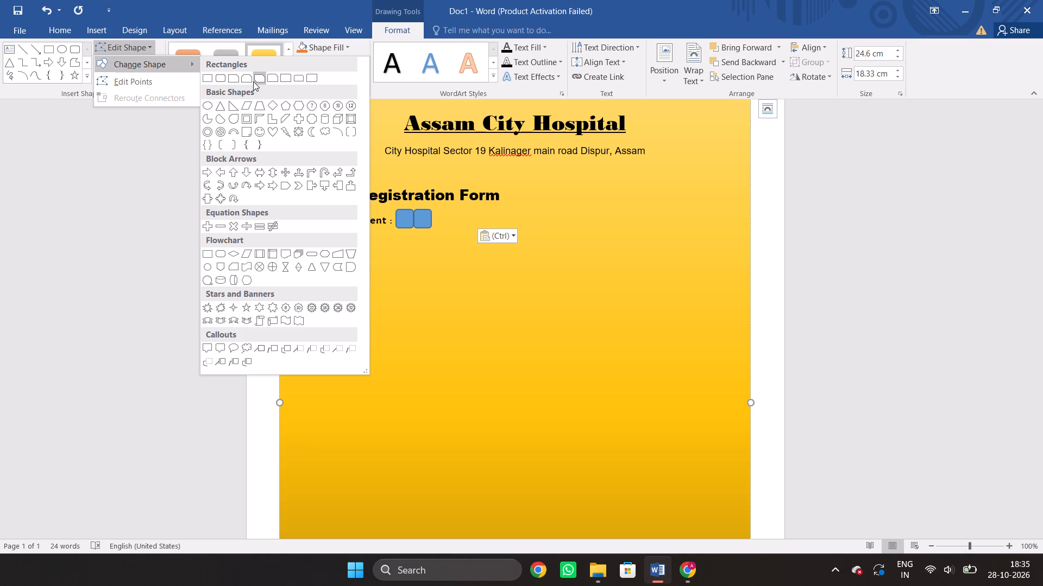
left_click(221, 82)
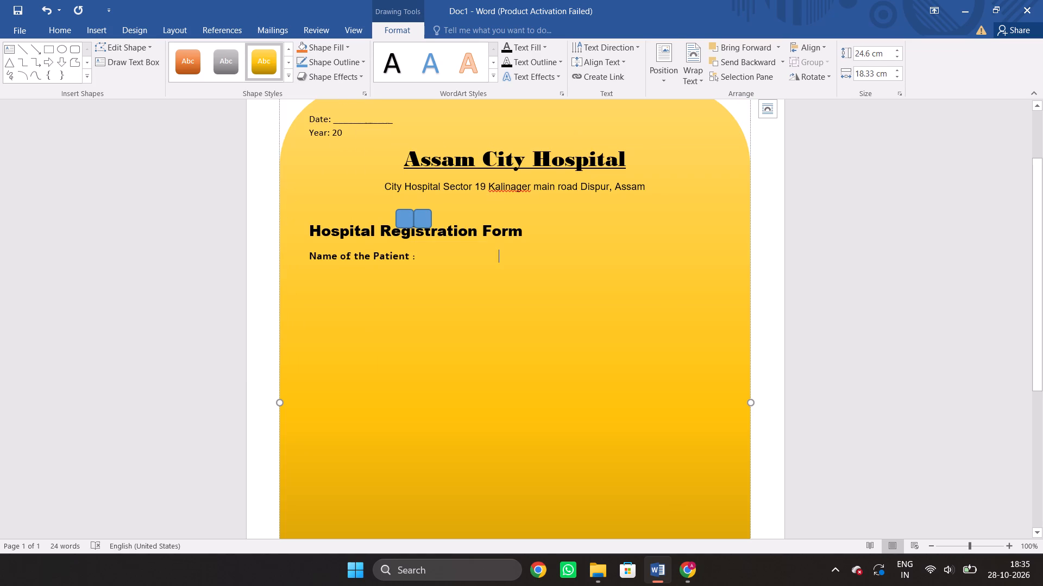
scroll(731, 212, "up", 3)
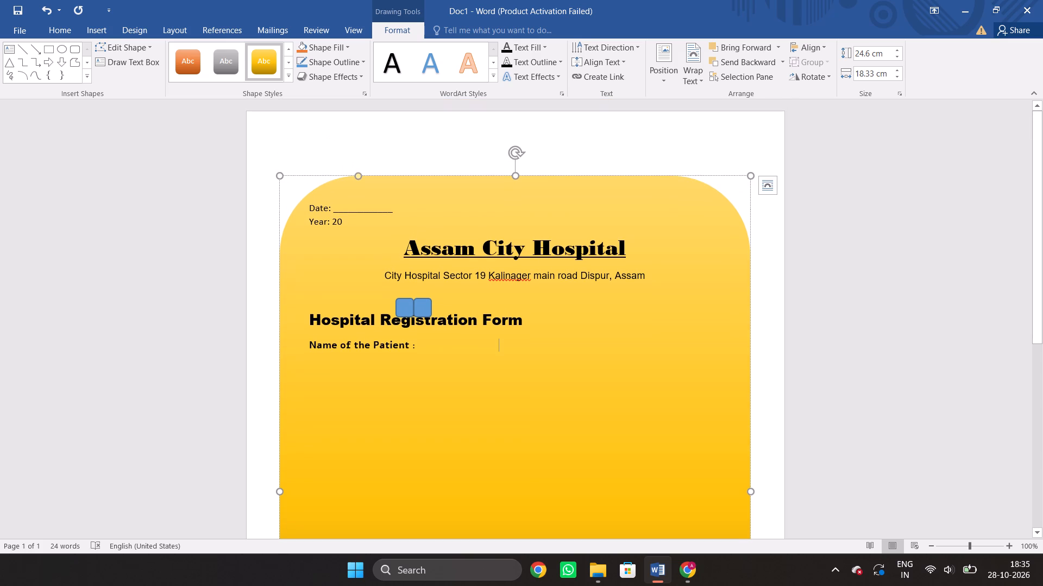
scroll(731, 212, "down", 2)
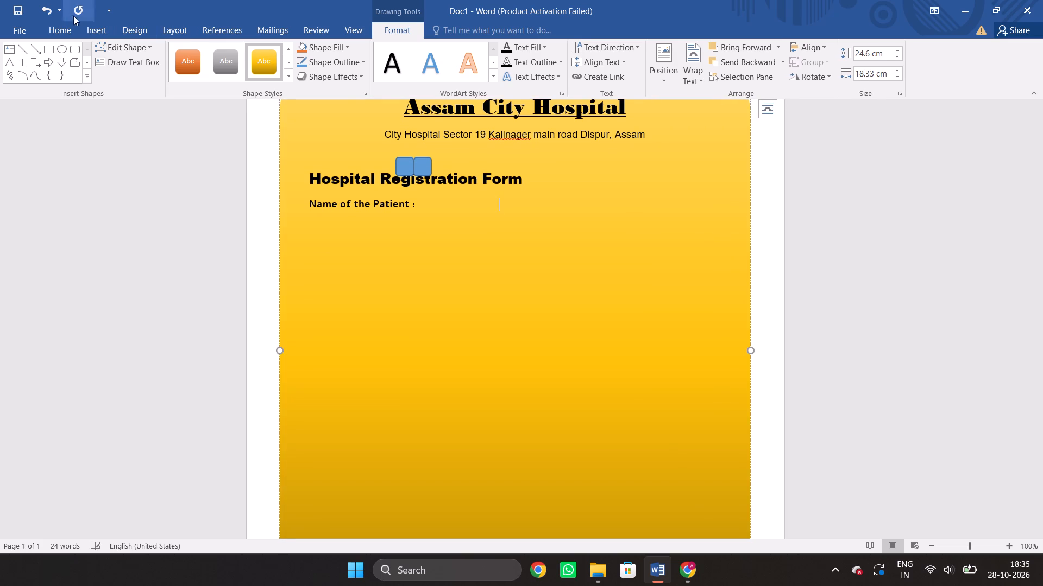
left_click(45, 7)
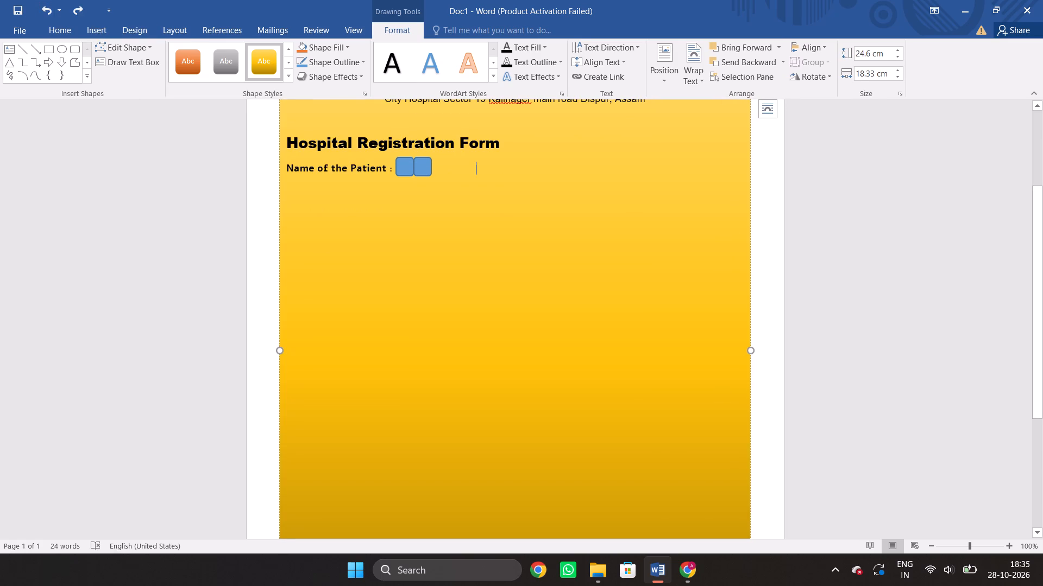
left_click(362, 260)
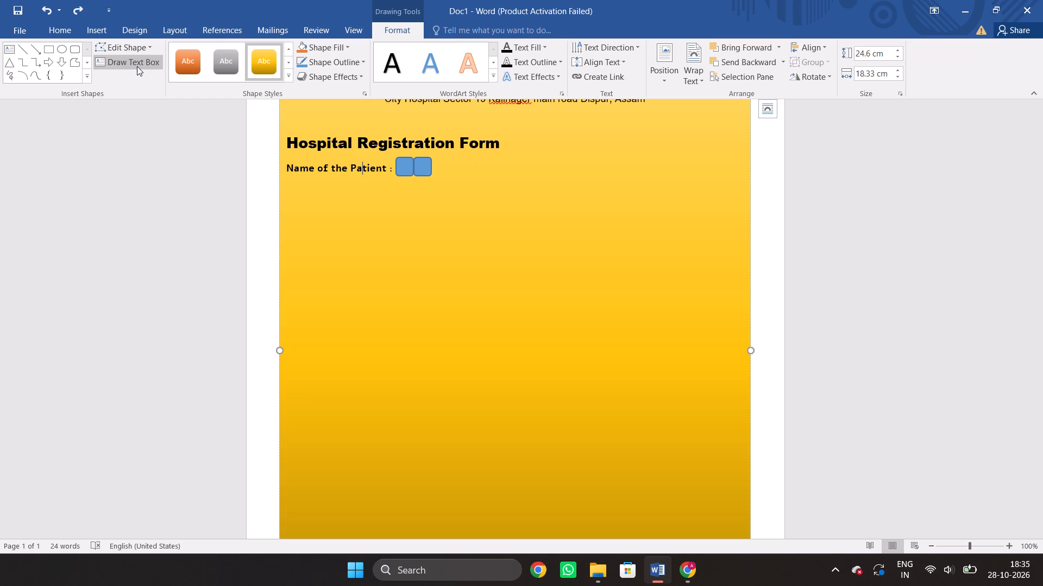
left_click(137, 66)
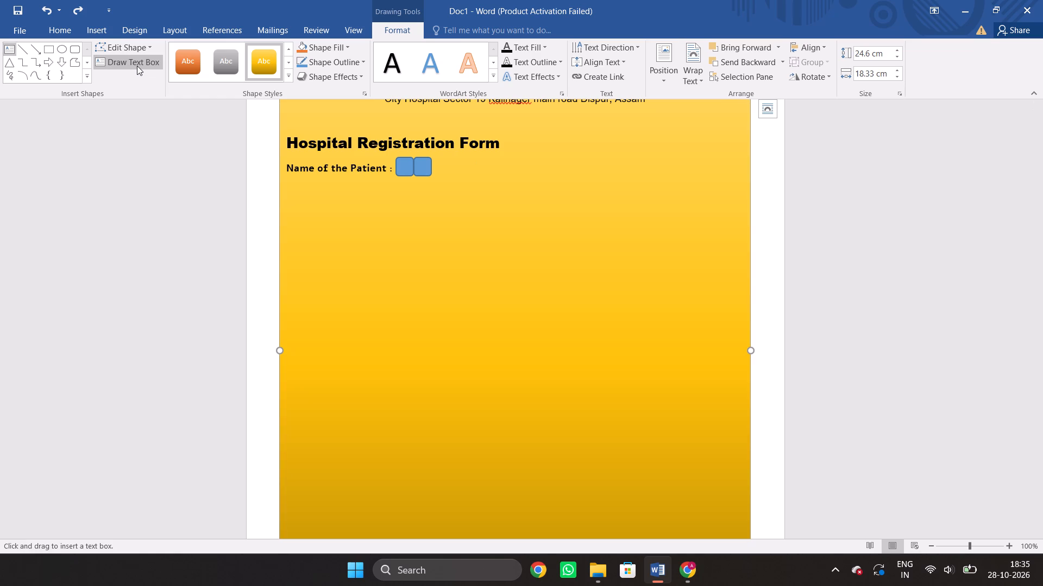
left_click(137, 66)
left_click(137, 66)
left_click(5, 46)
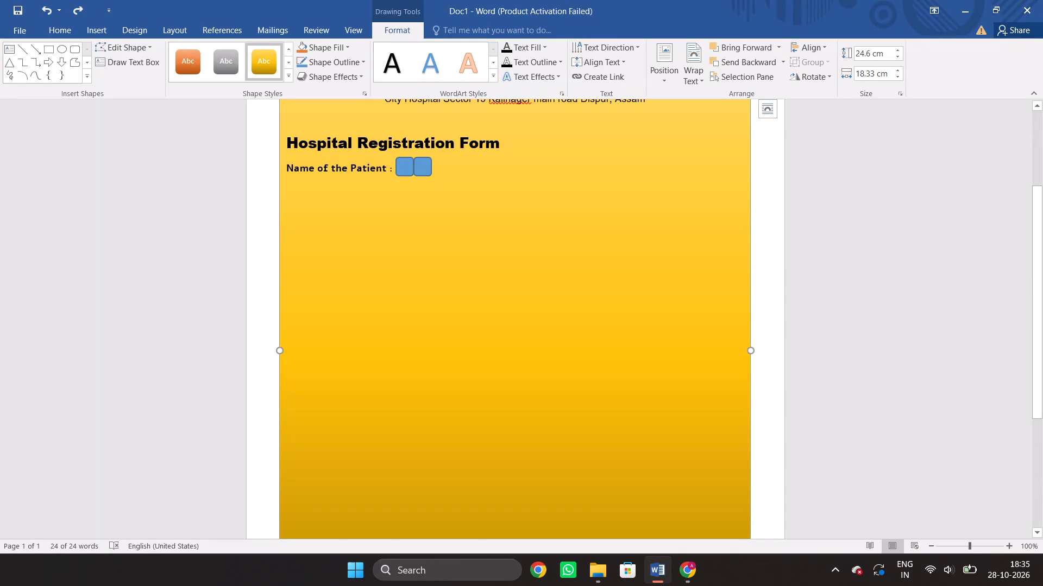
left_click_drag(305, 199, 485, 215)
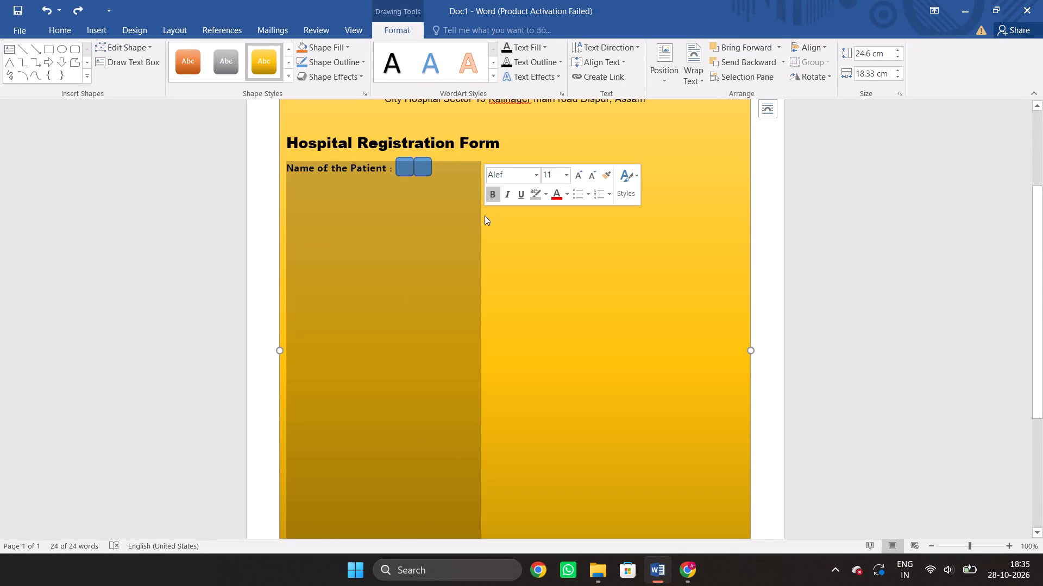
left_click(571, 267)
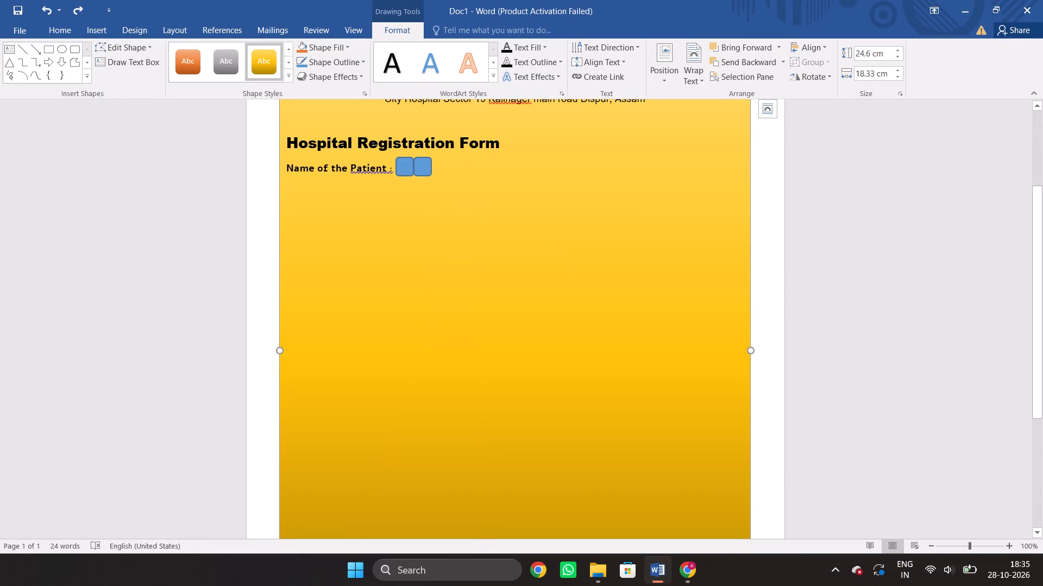
Delete the space between the word Patient and the colon in the Name of the Patient label.
left_click(388, 169)
key("Right")
key("BackSpace")
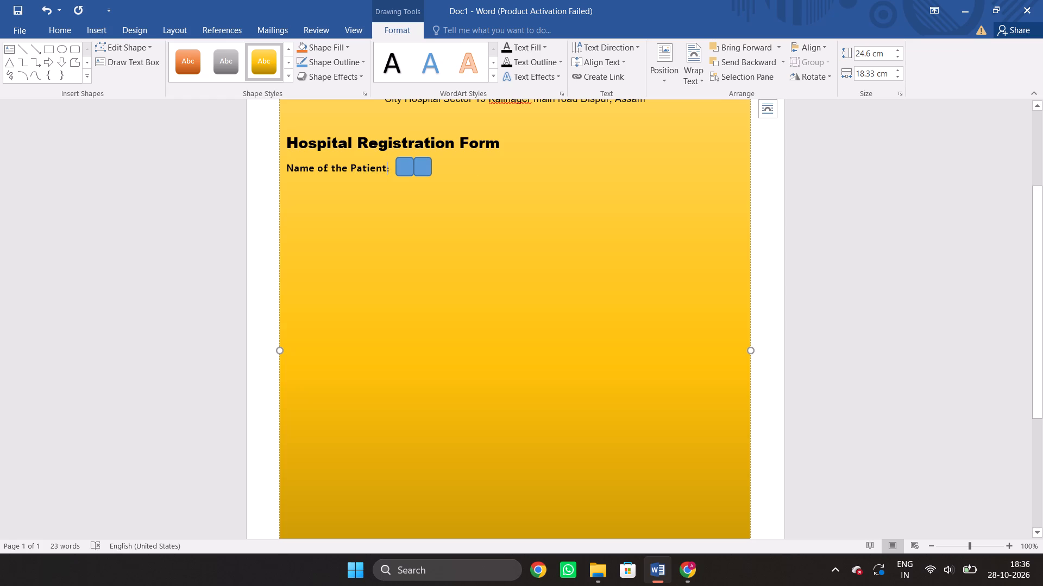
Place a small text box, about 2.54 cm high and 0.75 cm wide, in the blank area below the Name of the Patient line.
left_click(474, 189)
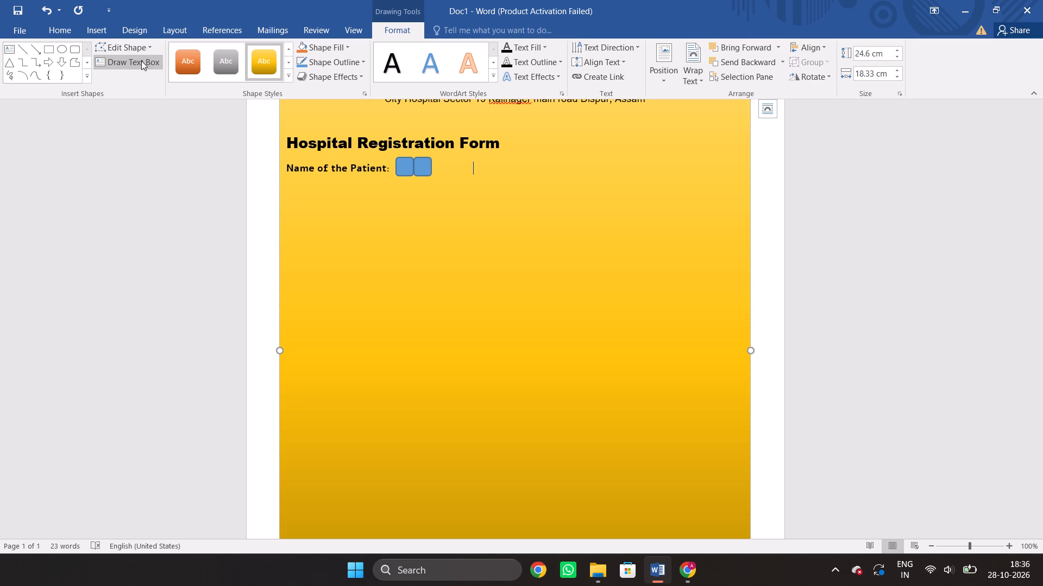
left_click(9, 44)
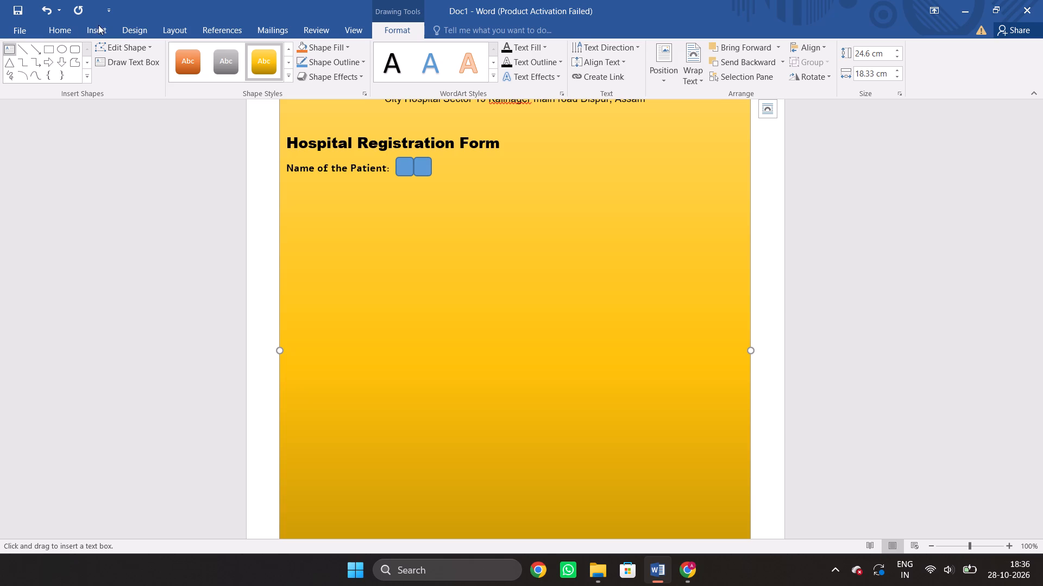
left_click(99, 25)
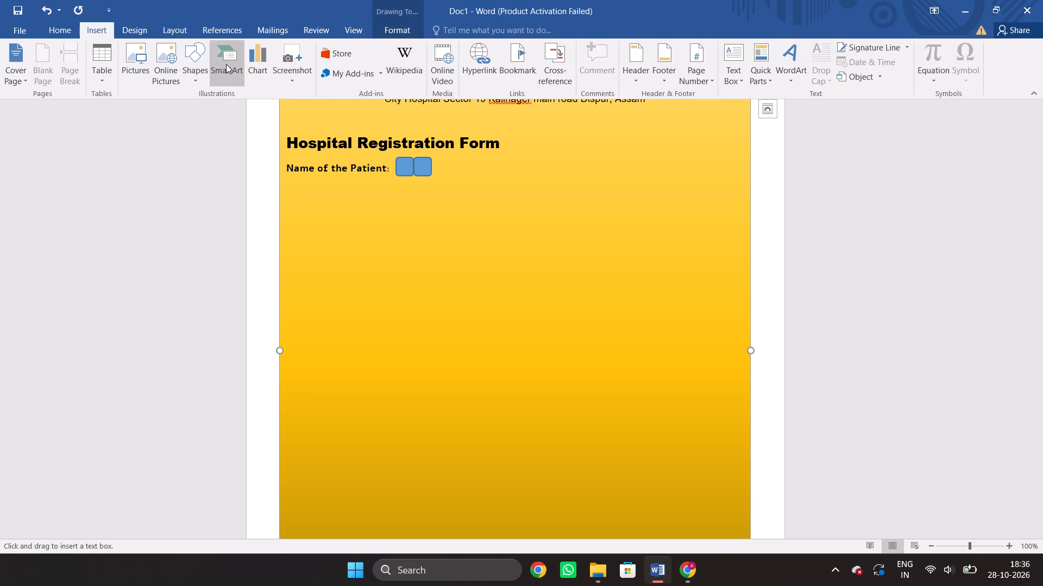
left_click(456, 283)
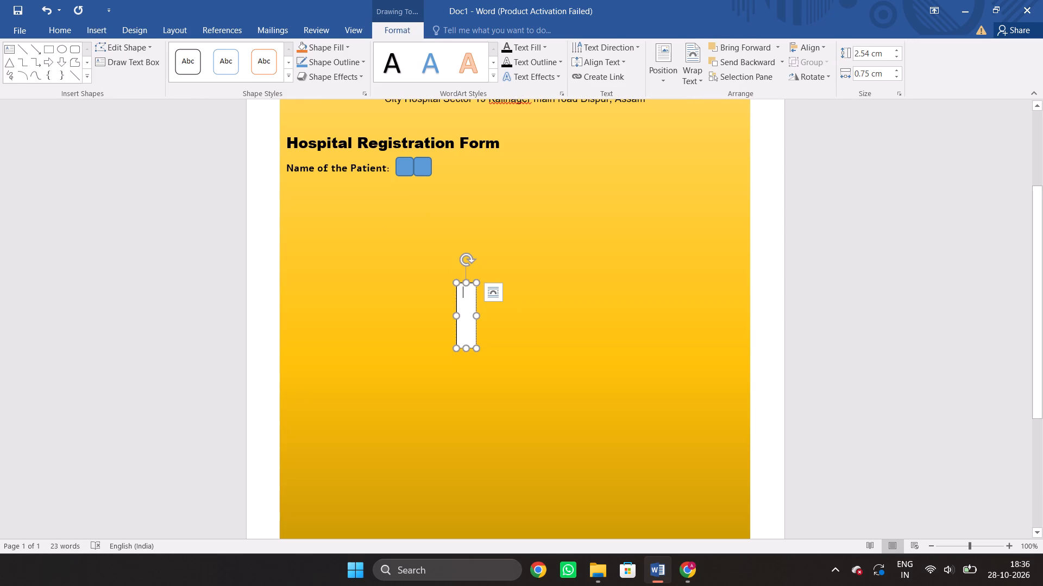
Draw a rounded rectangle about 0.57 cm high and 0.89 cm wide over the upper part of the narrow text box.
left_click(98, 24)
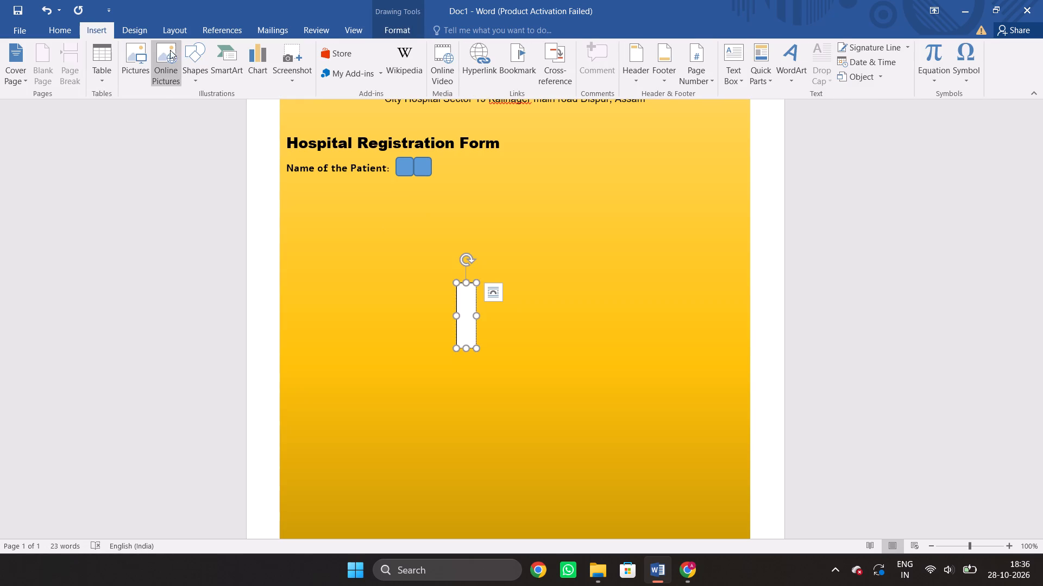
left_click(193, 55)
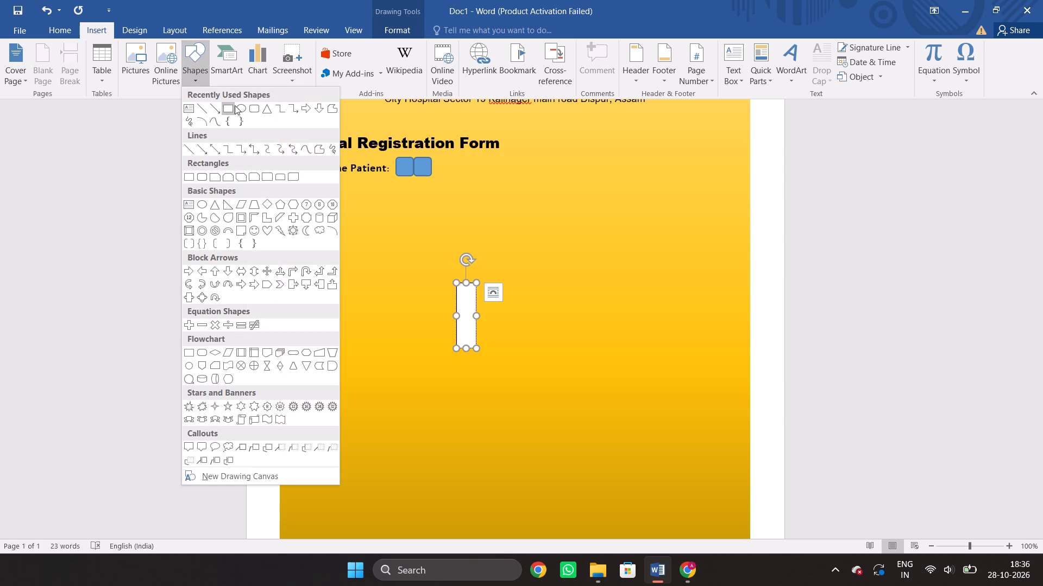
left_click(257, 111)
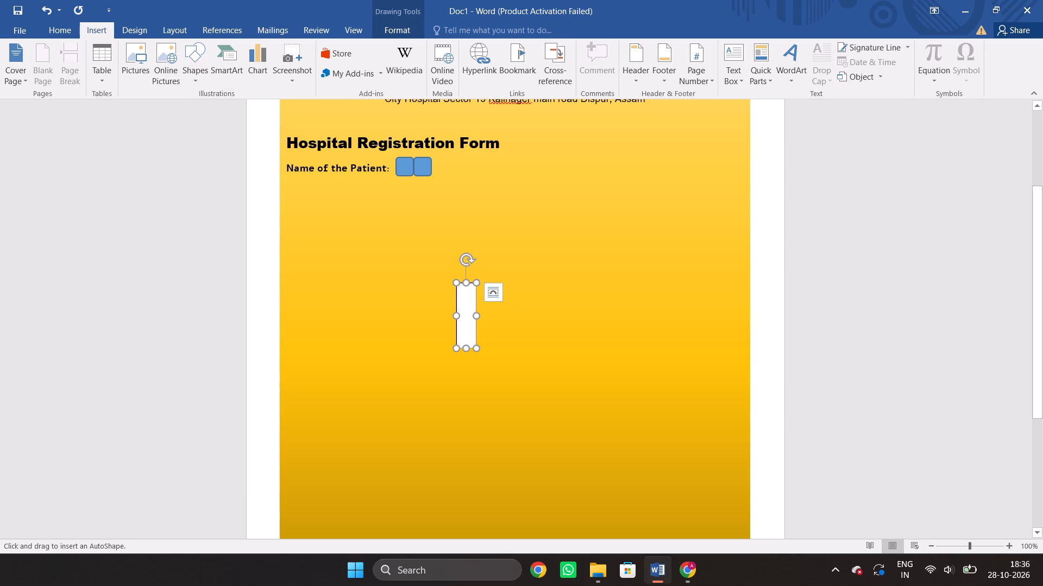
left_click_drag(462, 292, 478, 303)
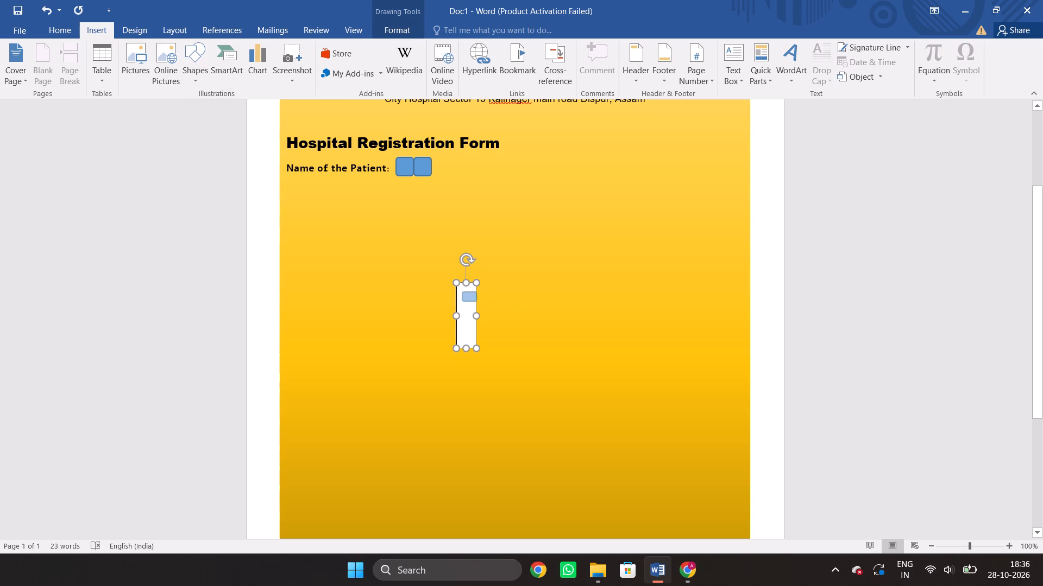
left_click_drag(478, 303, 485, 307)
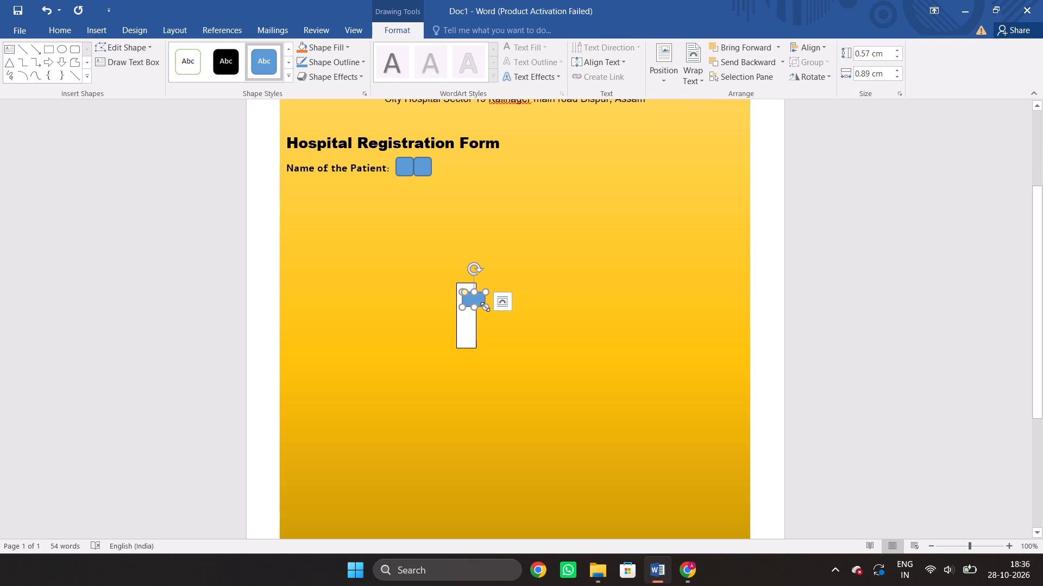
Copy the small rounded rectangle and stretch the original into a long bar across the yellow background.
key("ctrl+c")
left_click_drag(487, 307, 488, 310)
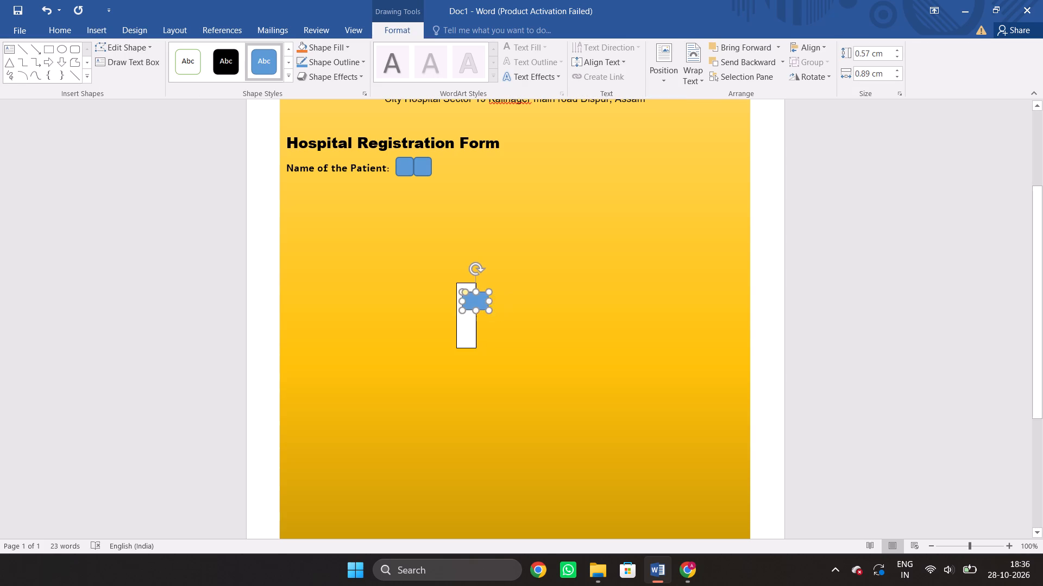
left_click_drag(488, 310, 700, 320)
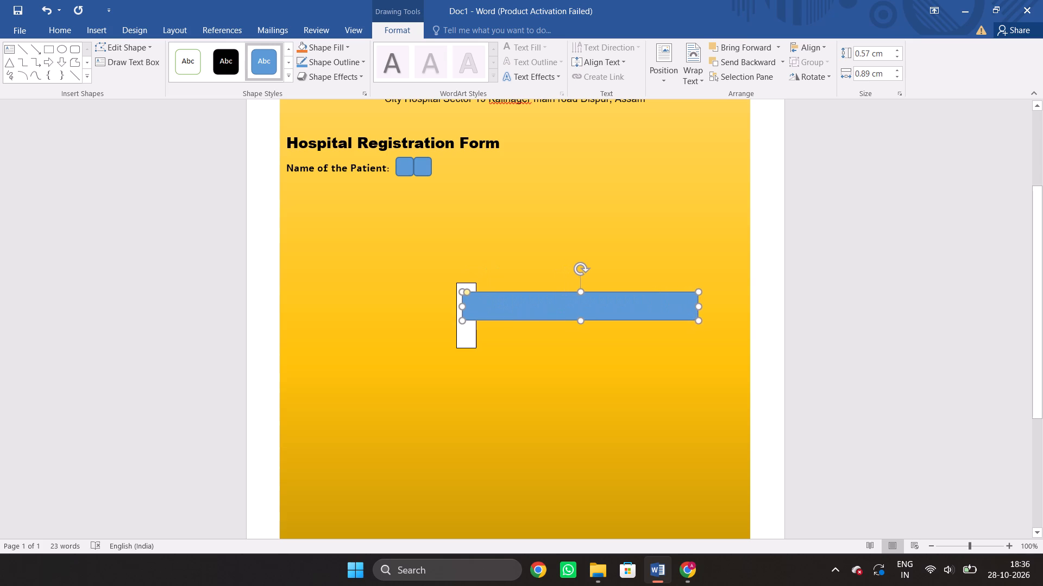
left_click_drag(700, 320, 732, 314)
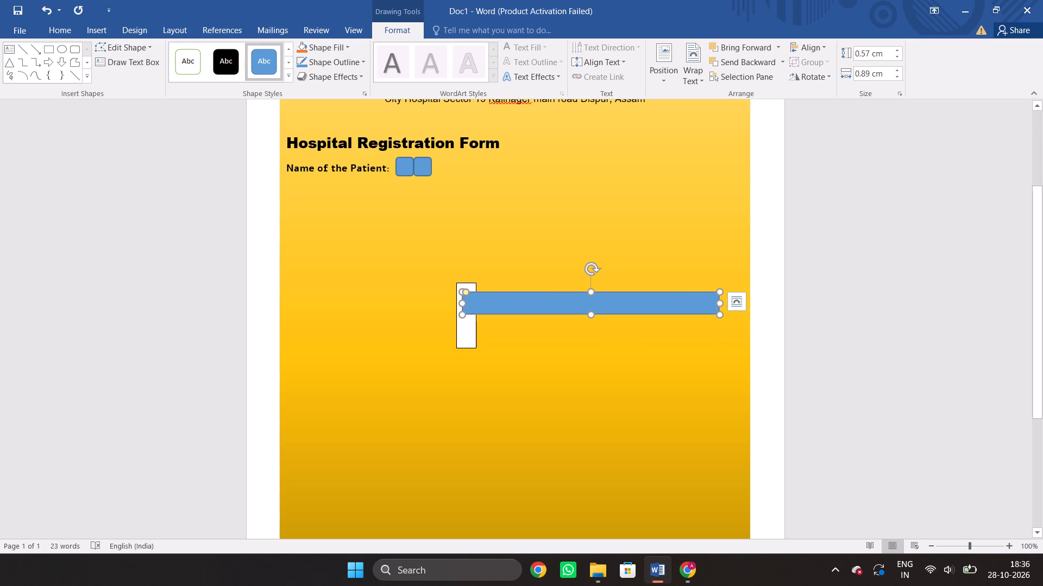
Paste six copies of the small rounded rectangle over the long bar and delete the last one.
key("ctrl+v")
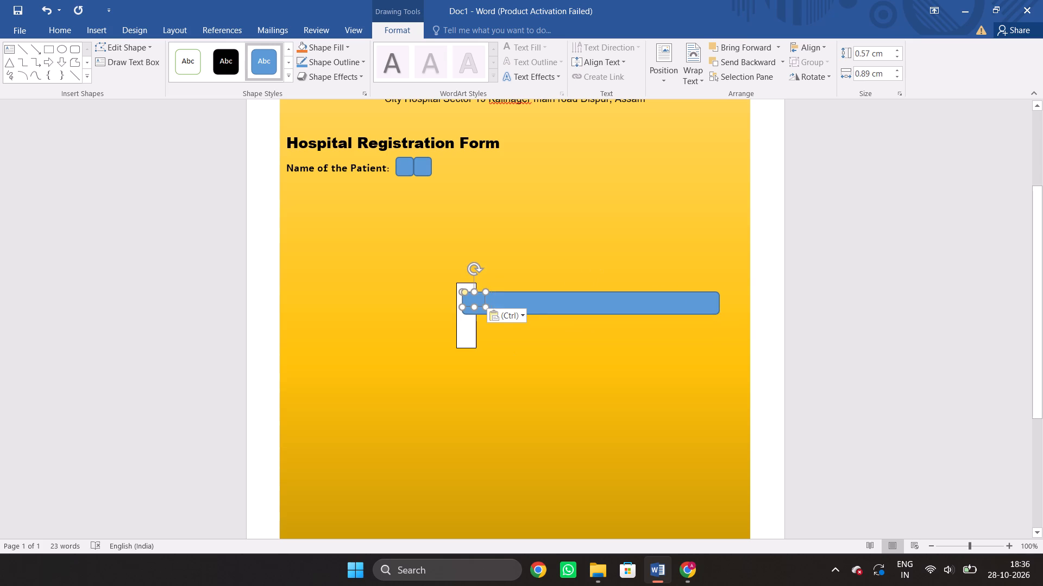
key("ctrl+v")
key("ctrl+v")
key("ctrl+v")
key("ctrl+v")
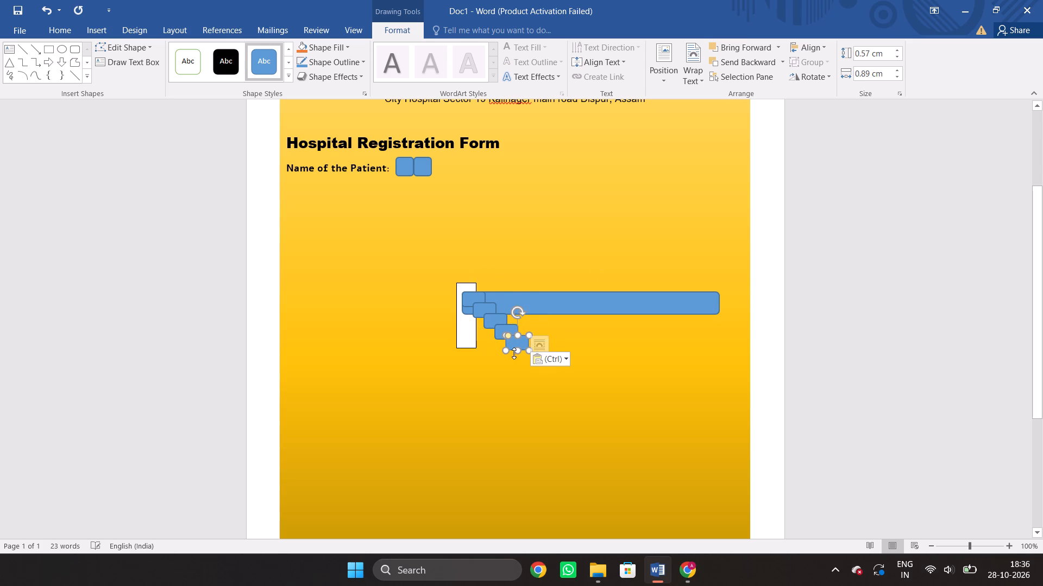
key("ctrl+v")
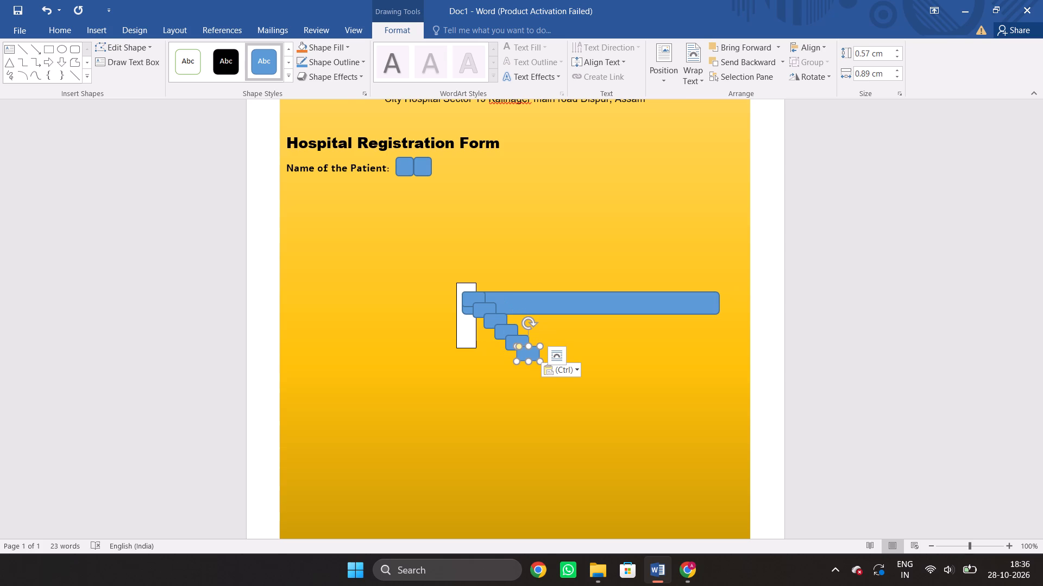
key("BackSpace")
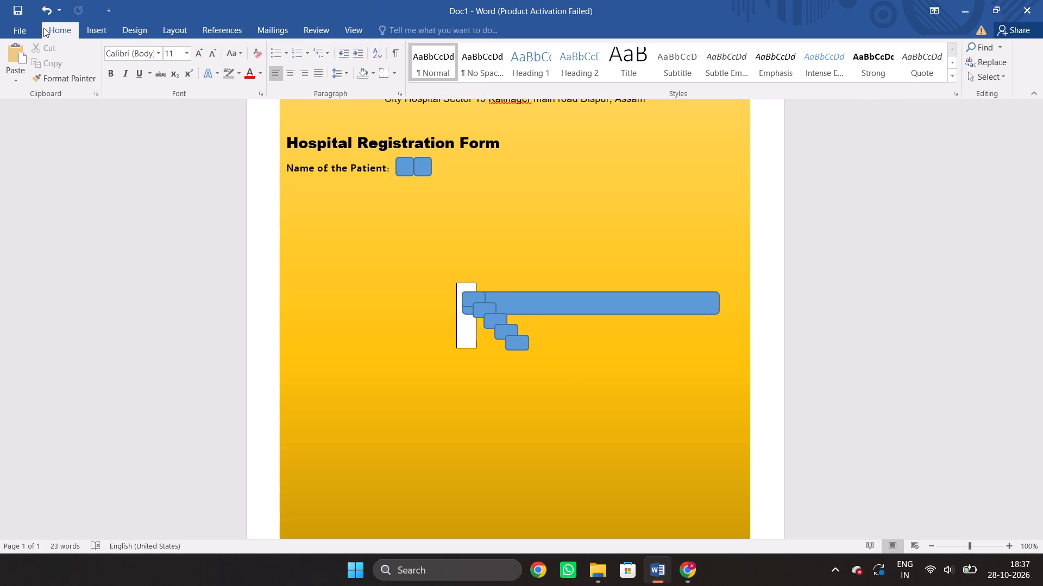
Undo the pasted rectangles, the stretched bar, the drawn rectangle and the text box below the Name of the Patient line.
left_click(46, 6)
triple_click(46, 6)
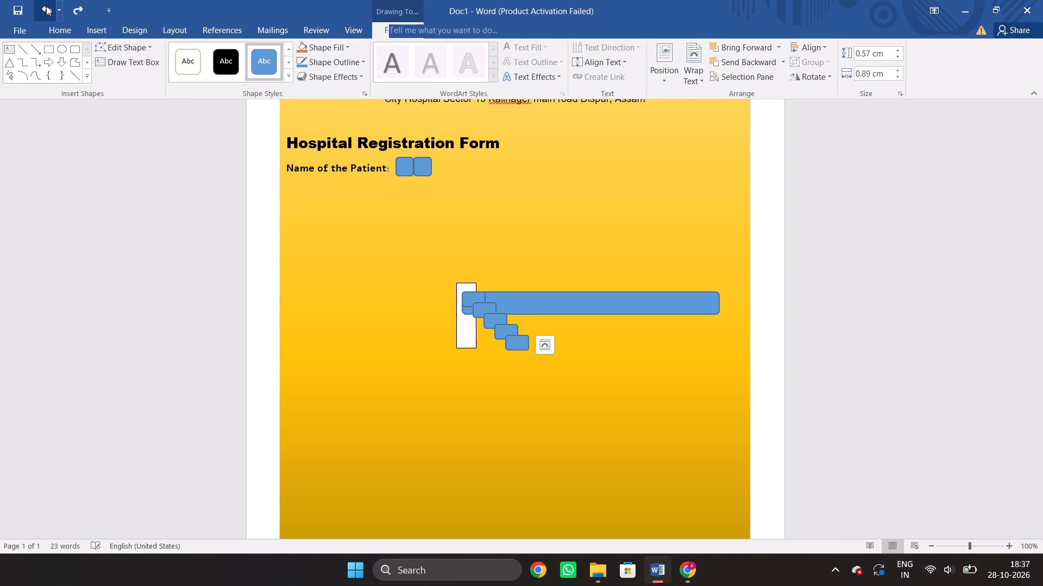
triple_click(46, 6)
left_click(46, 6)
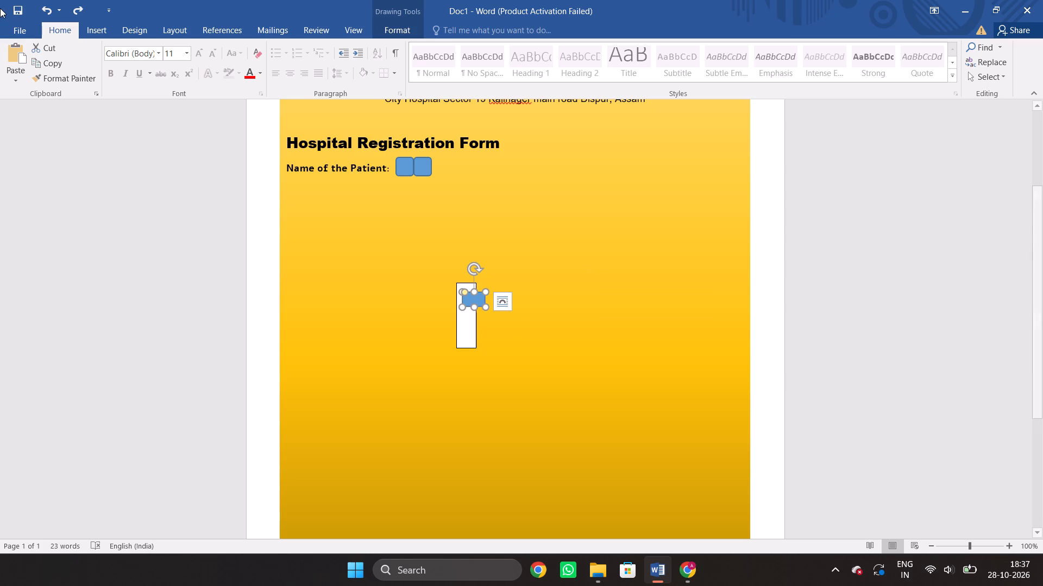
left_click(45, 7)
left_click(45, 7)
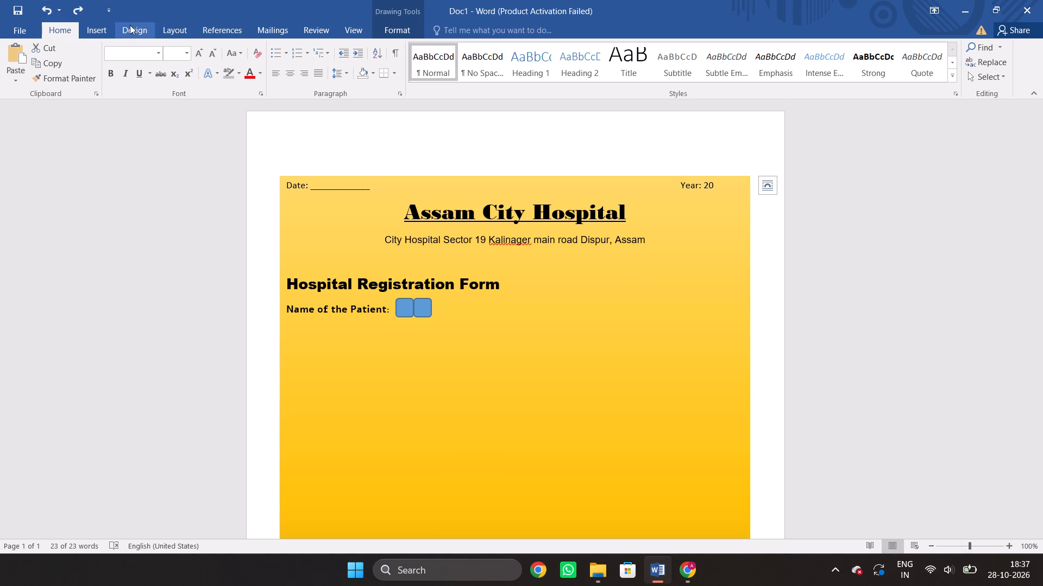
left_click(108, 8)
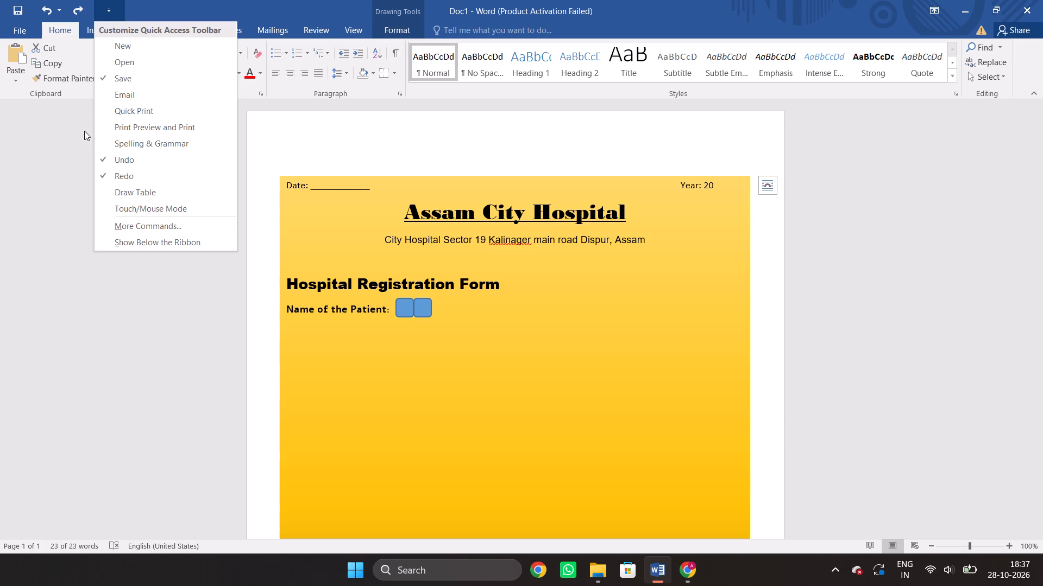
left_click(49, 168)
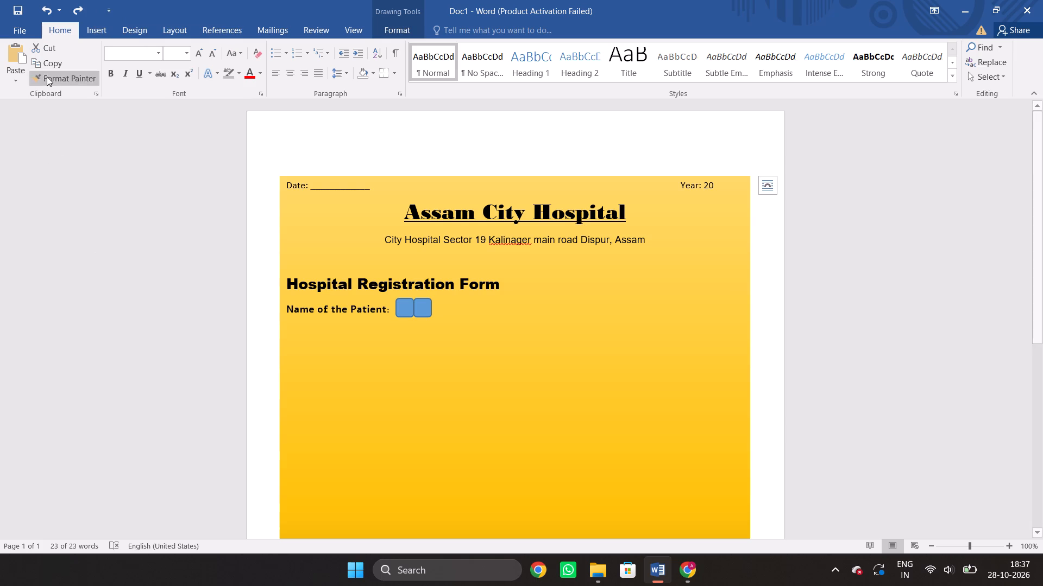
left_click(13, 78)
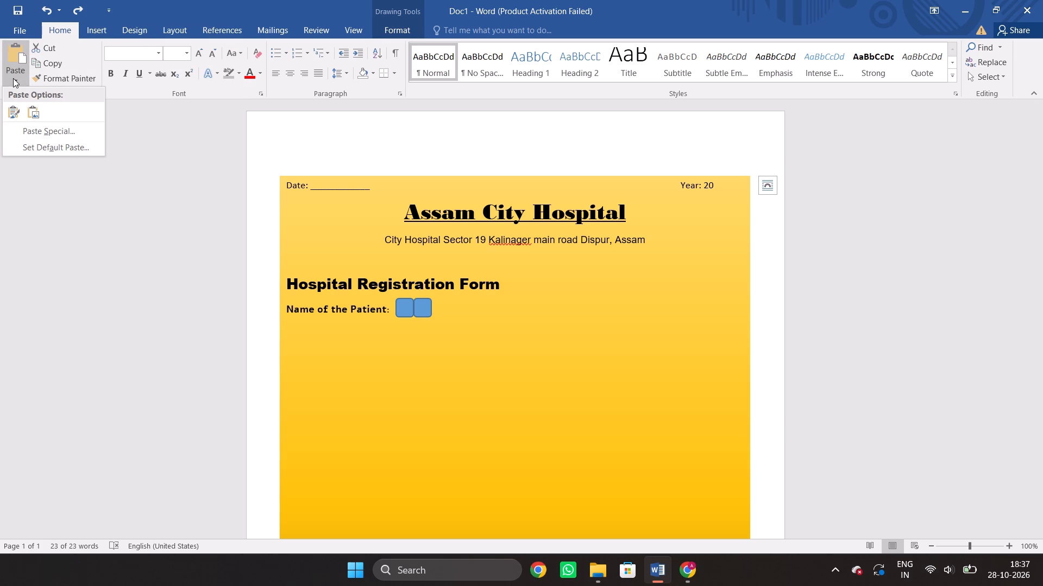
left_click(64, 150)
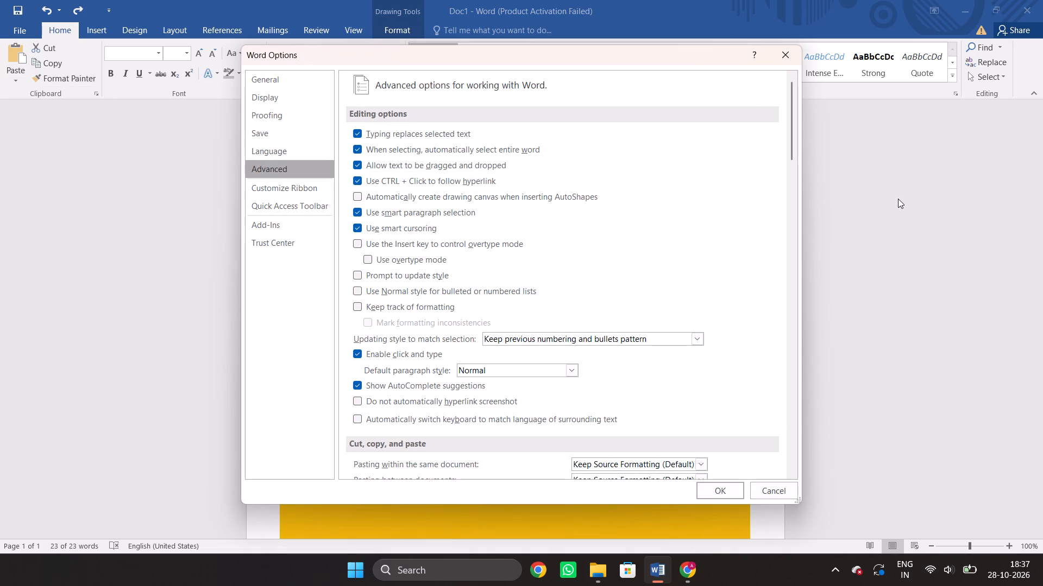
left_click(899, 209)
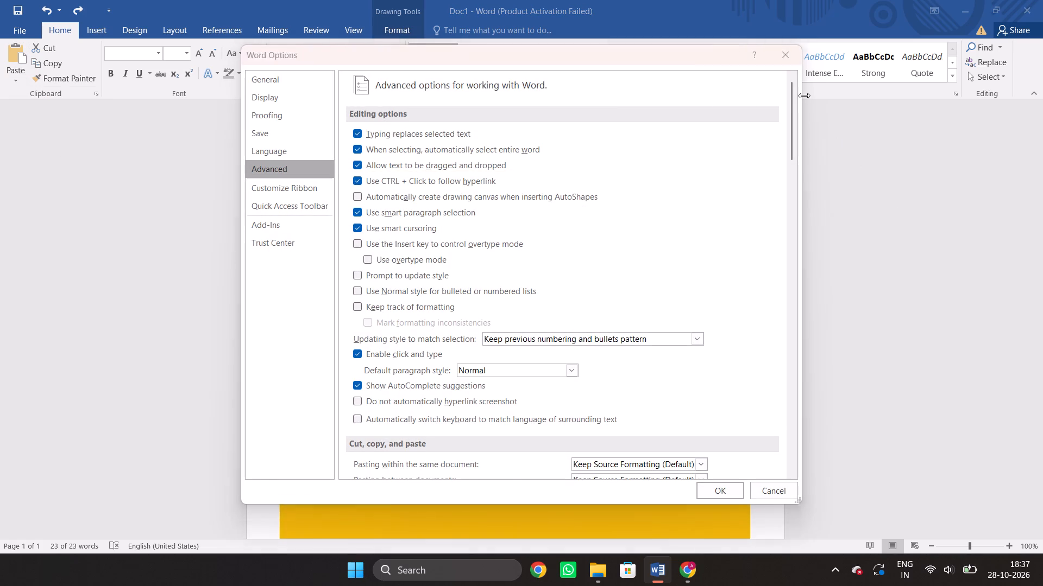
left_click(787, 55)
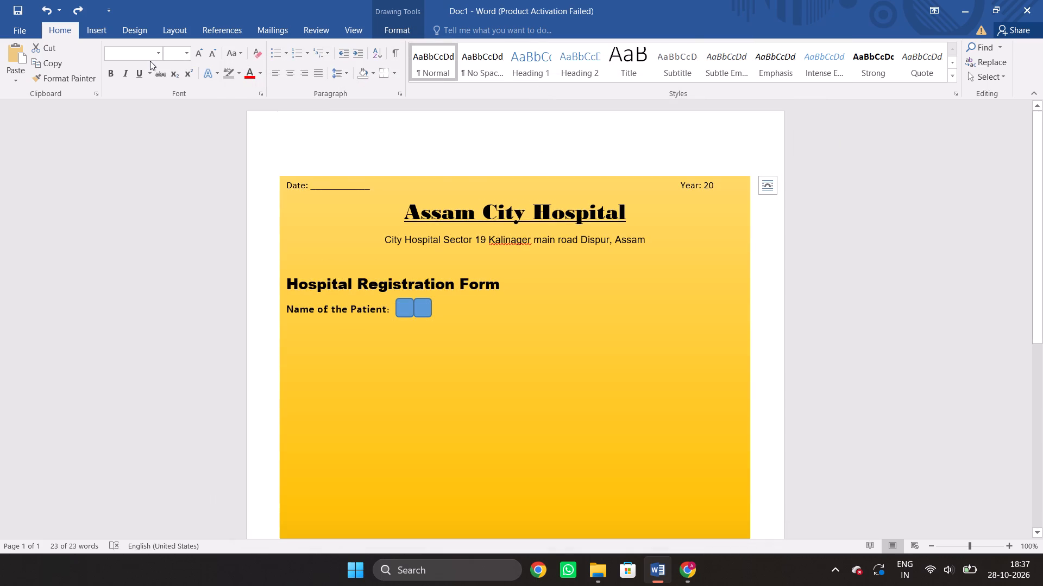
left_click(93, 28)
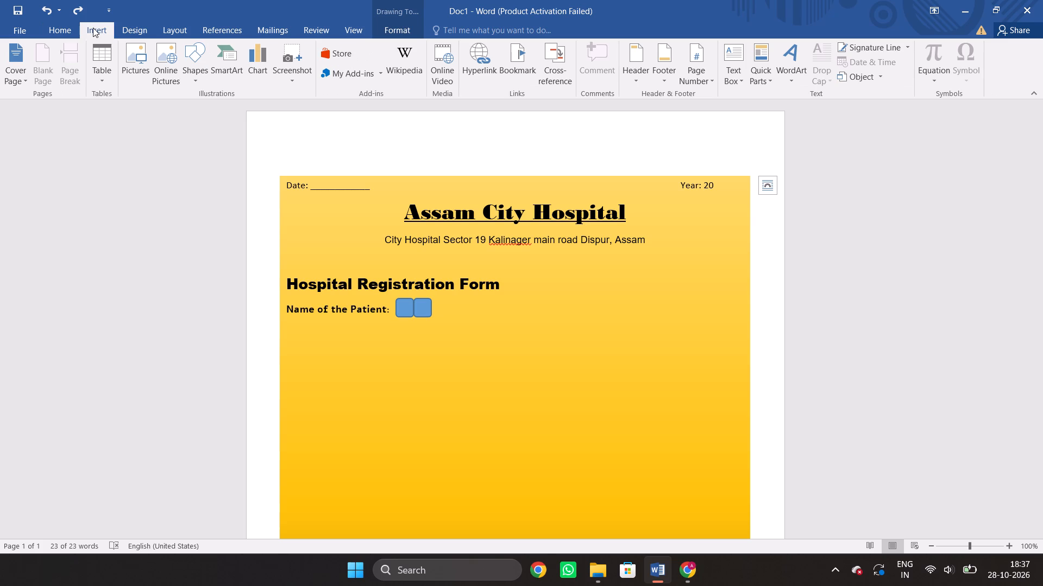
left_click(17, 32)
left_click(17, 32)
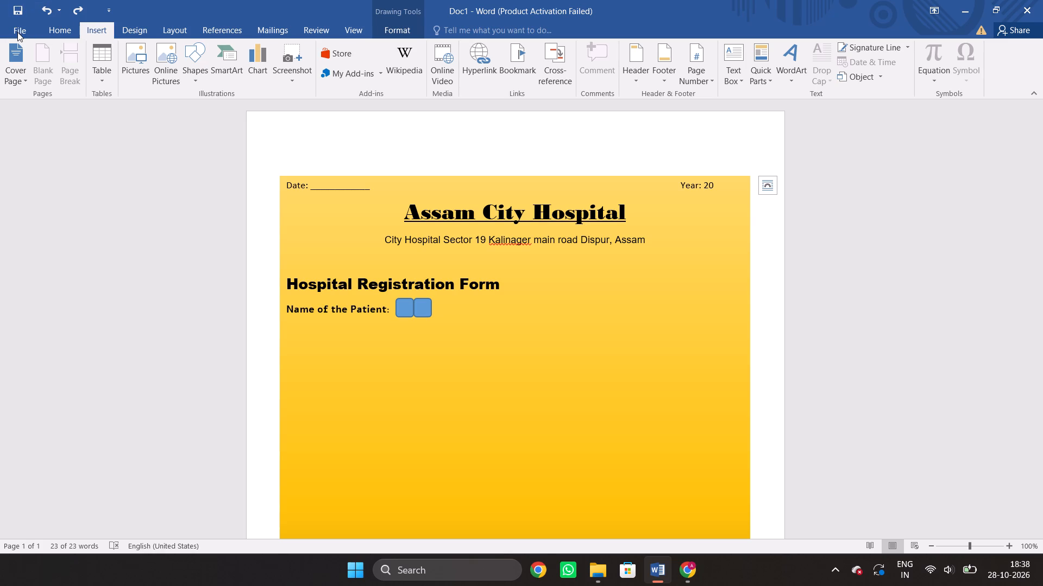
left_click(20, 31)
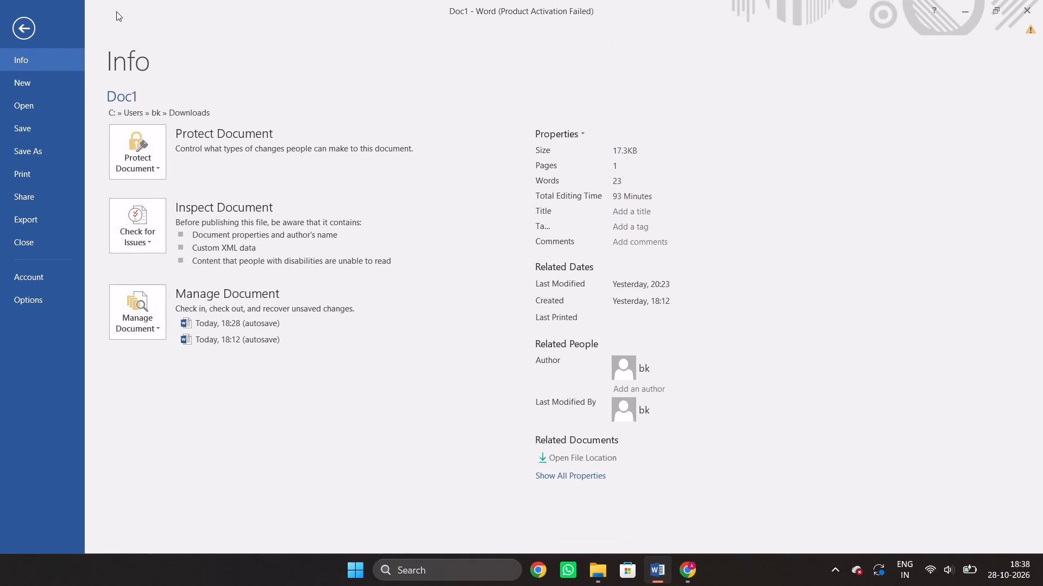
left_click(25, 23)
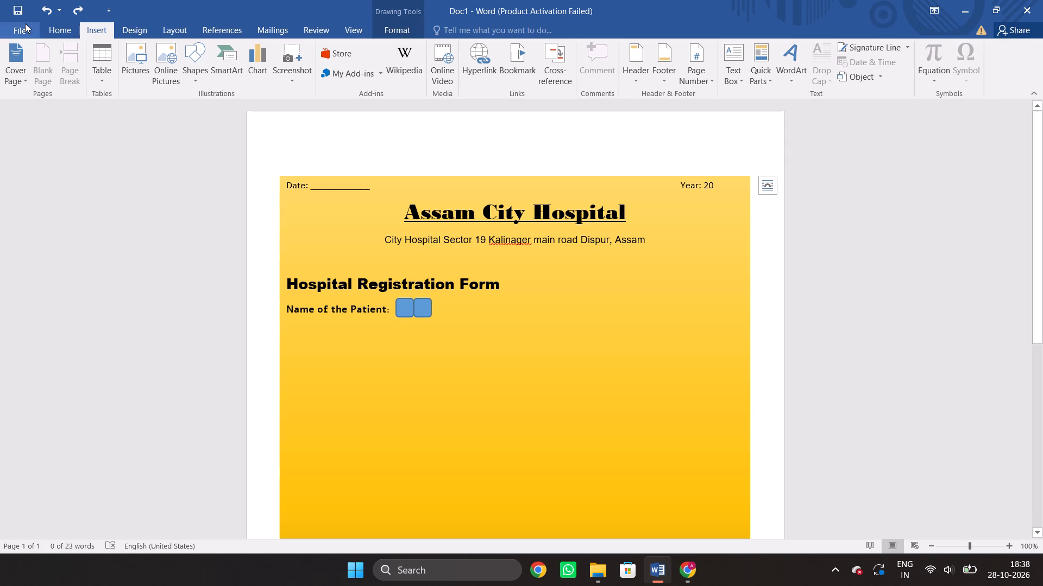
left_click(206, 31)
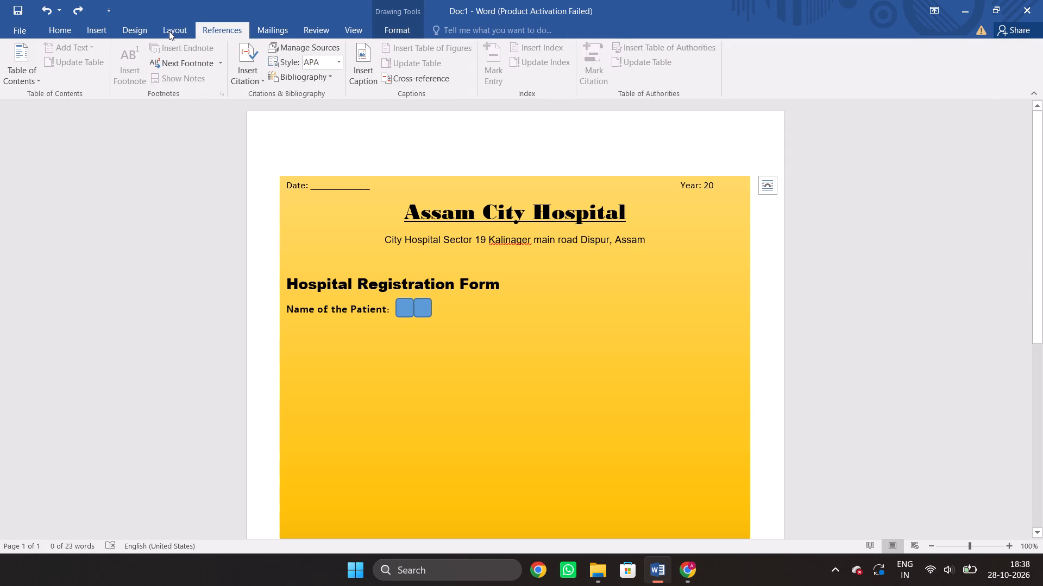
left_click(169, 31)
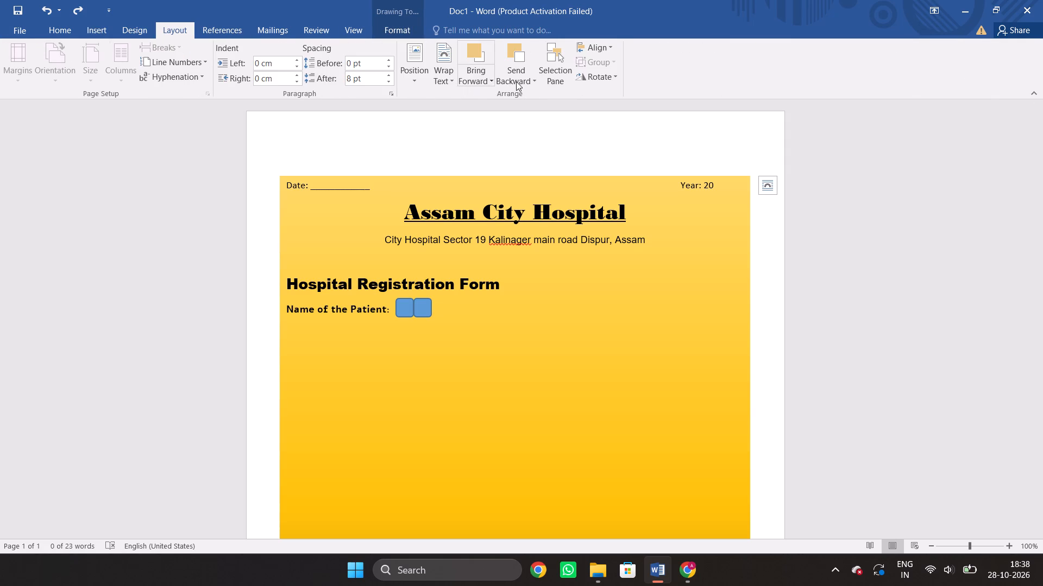
Show the Selection pane for the objects in the document.
left_click(553, 68)
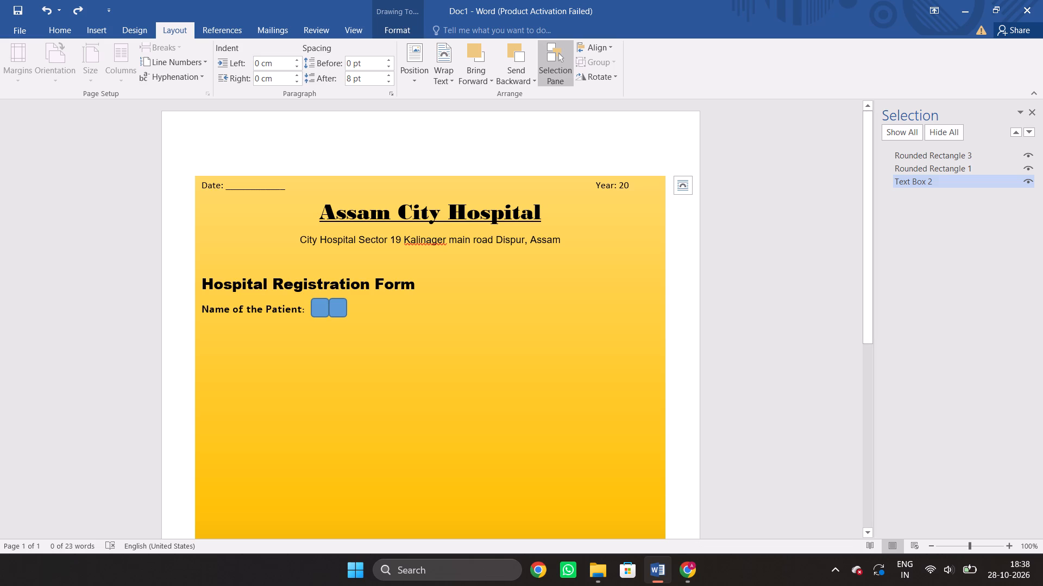
left_click(223, 27)
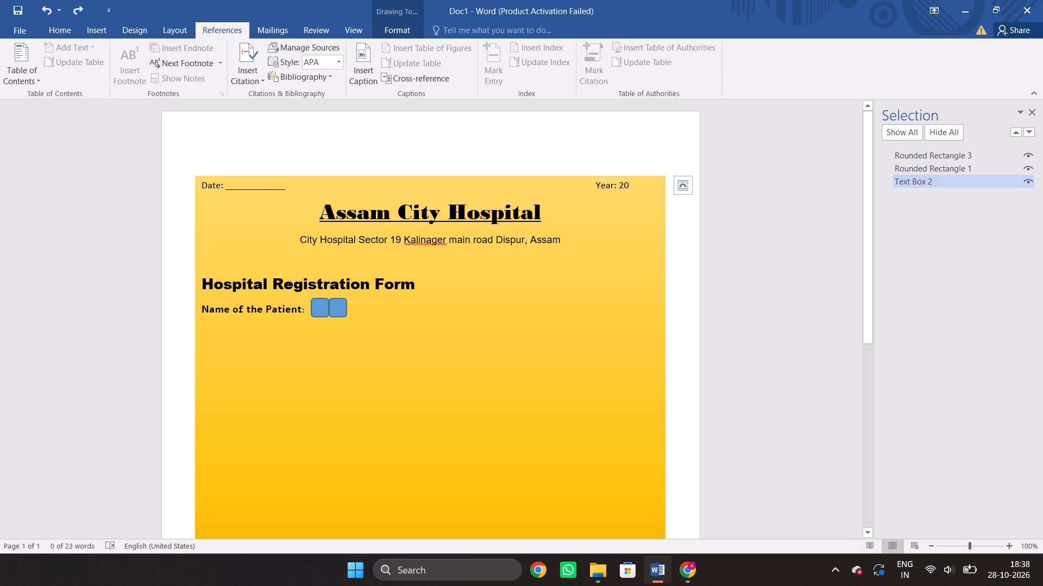
Delete the two small blue rounded rectangles beside the Name of the Patient label.
left_click(352, 305)
key("BackSpace")
key("BackSpace")
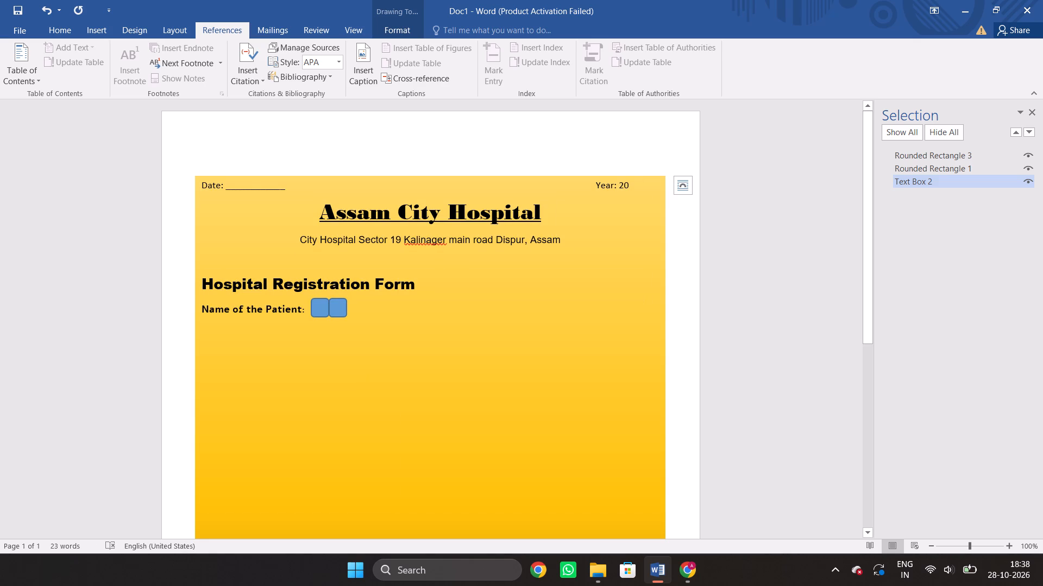
left_click(338, 304)
key("BackSpace")
left_click(319, 307)
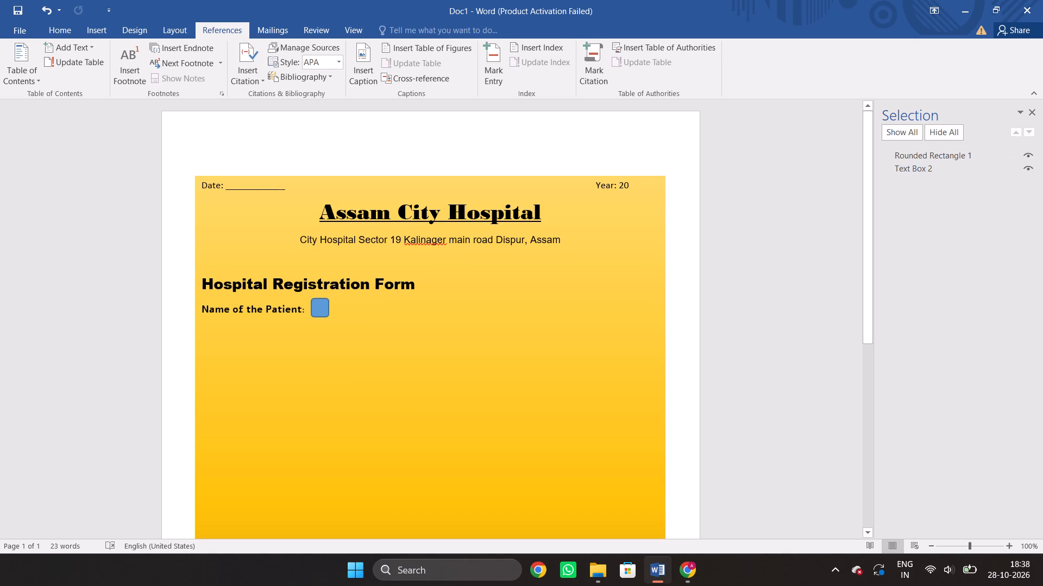
key("BackSpace")
key("BackSpace")
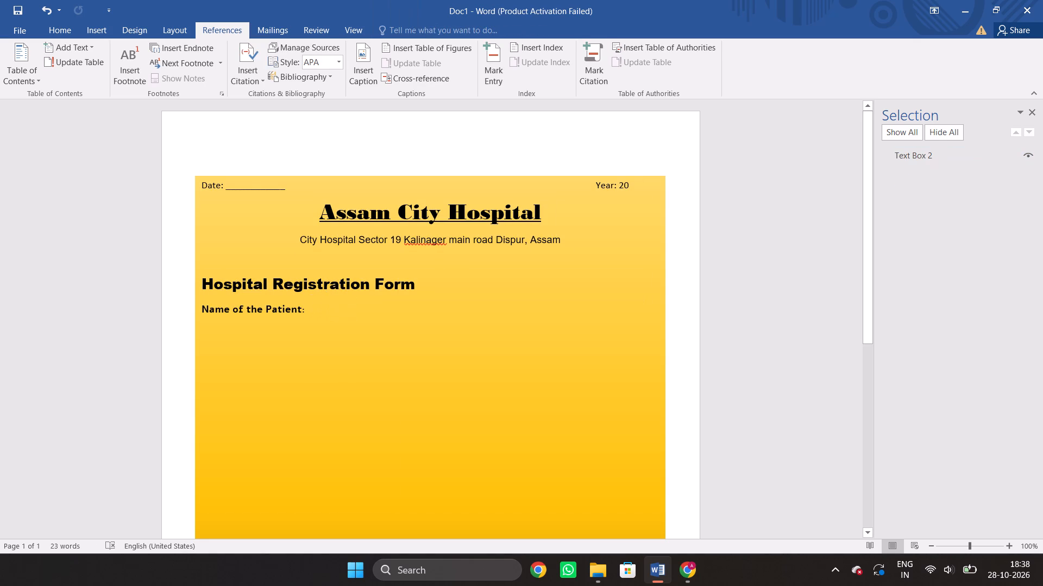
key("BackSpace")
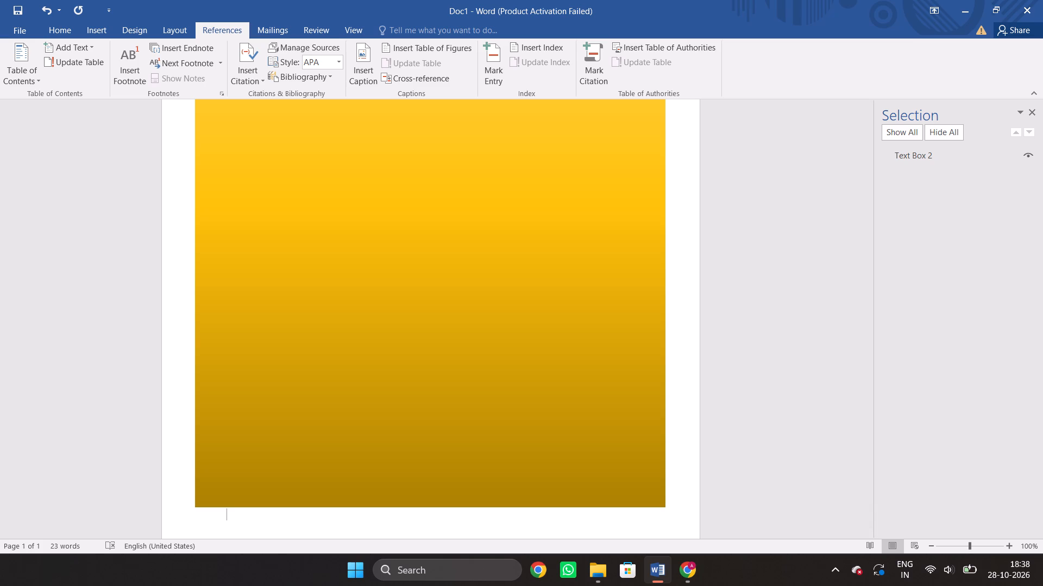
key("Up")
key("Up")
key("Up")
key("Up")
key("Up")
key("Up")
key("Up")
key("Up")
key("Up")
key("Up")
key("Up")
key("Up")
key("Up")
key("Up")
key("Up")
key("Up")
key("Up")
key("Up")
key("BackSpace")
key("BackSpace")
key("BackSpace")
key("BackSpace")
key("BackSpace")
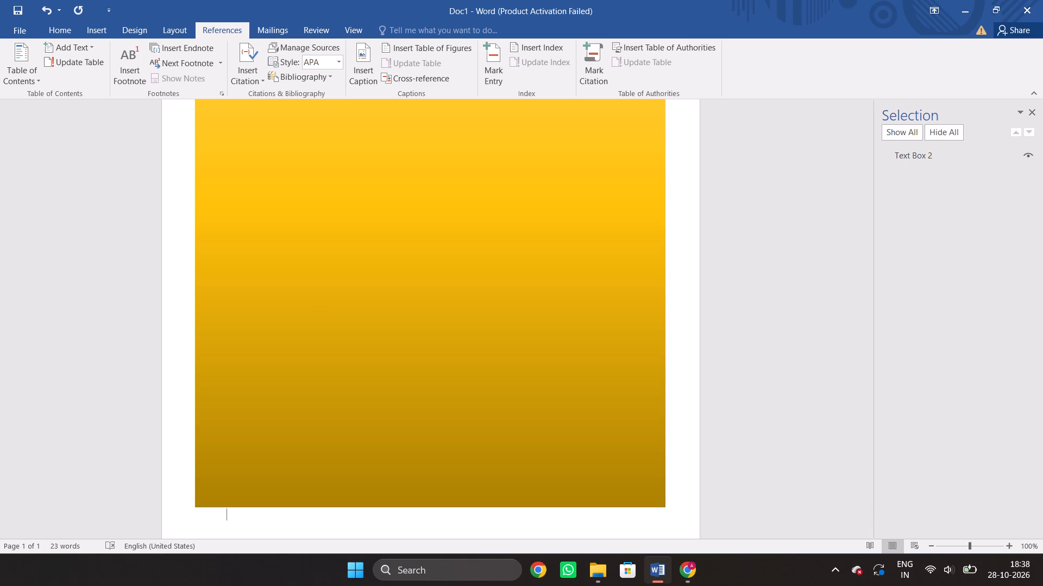
Retype the colon and a trailing space at the end of the Name of the Patient label.
scroll(319, 307, "up", 2)
double_click(309, 307)
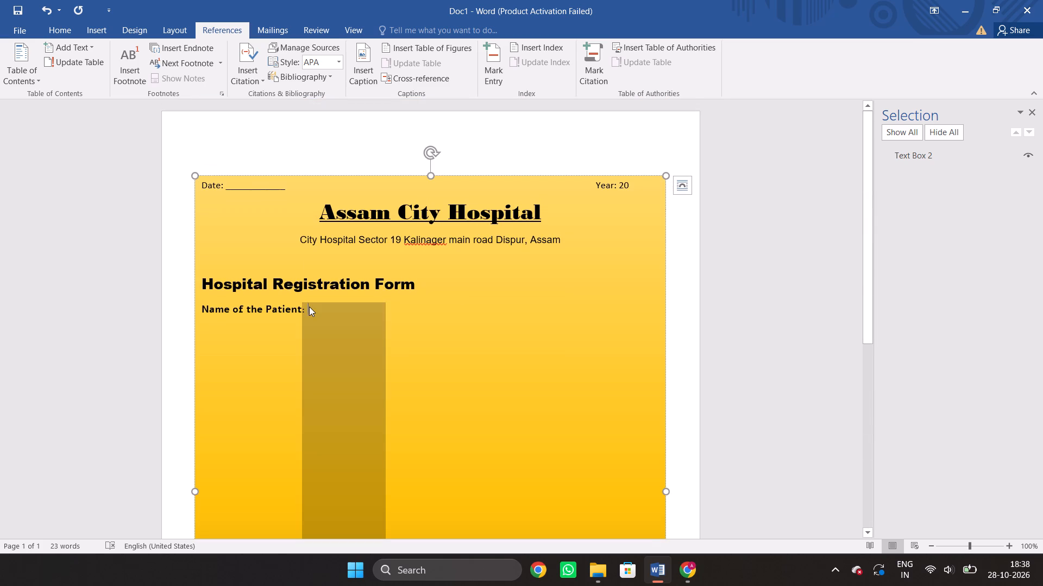
left_click(304, 307)
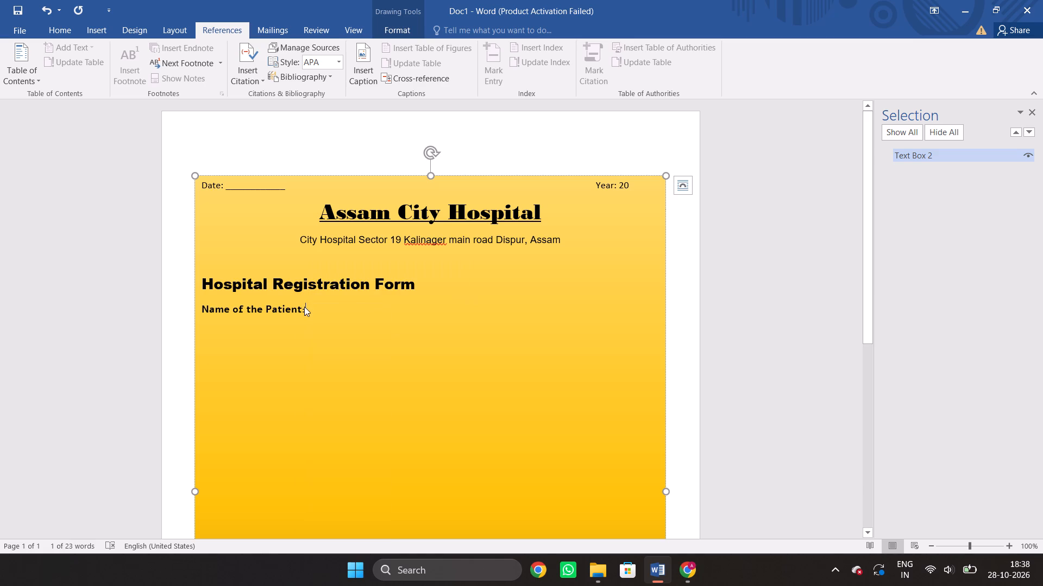
key("space")
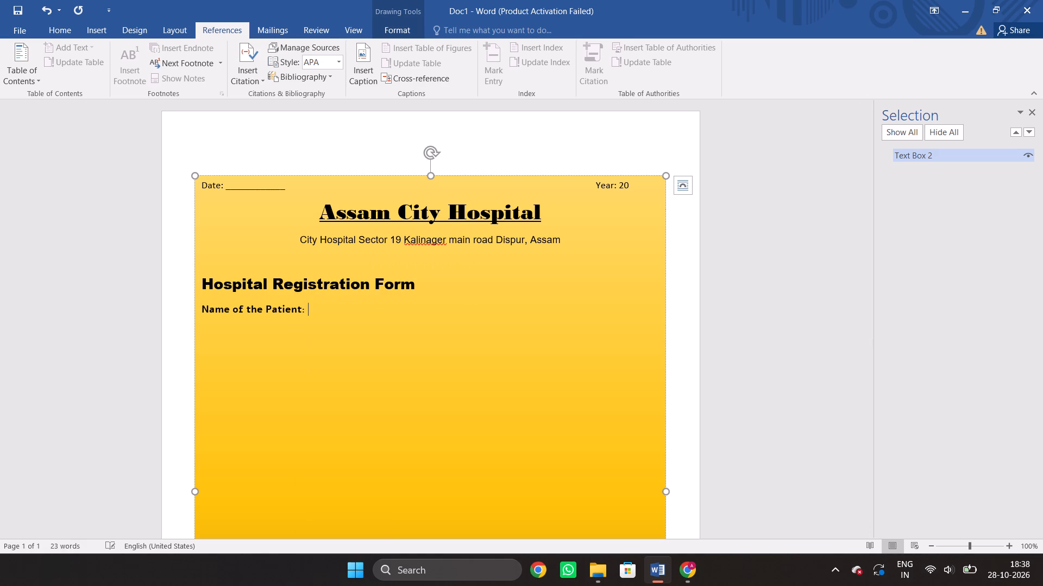
key("BackSpace")
key("BackSpace")
type(":")
key("space")
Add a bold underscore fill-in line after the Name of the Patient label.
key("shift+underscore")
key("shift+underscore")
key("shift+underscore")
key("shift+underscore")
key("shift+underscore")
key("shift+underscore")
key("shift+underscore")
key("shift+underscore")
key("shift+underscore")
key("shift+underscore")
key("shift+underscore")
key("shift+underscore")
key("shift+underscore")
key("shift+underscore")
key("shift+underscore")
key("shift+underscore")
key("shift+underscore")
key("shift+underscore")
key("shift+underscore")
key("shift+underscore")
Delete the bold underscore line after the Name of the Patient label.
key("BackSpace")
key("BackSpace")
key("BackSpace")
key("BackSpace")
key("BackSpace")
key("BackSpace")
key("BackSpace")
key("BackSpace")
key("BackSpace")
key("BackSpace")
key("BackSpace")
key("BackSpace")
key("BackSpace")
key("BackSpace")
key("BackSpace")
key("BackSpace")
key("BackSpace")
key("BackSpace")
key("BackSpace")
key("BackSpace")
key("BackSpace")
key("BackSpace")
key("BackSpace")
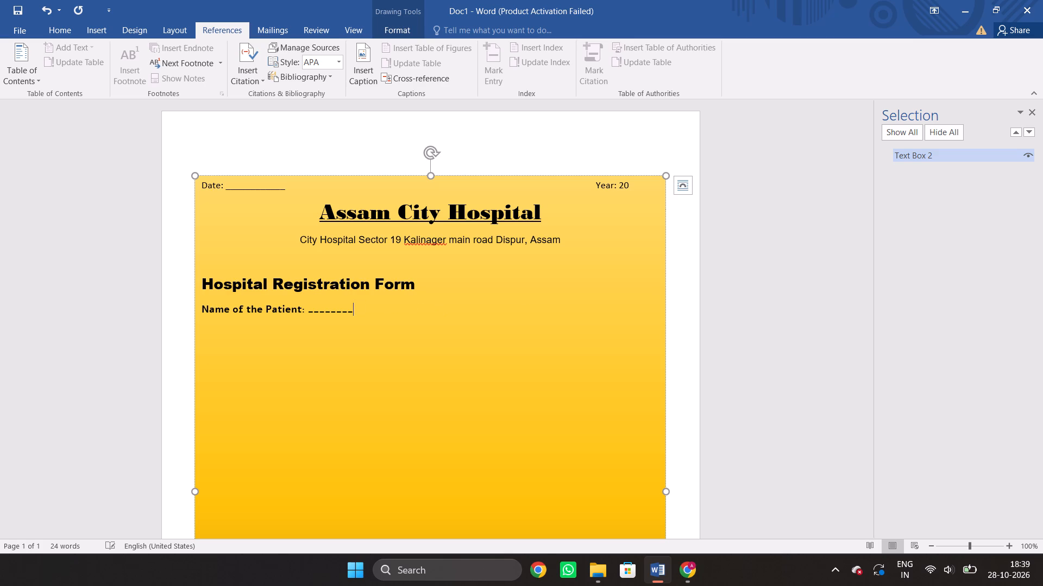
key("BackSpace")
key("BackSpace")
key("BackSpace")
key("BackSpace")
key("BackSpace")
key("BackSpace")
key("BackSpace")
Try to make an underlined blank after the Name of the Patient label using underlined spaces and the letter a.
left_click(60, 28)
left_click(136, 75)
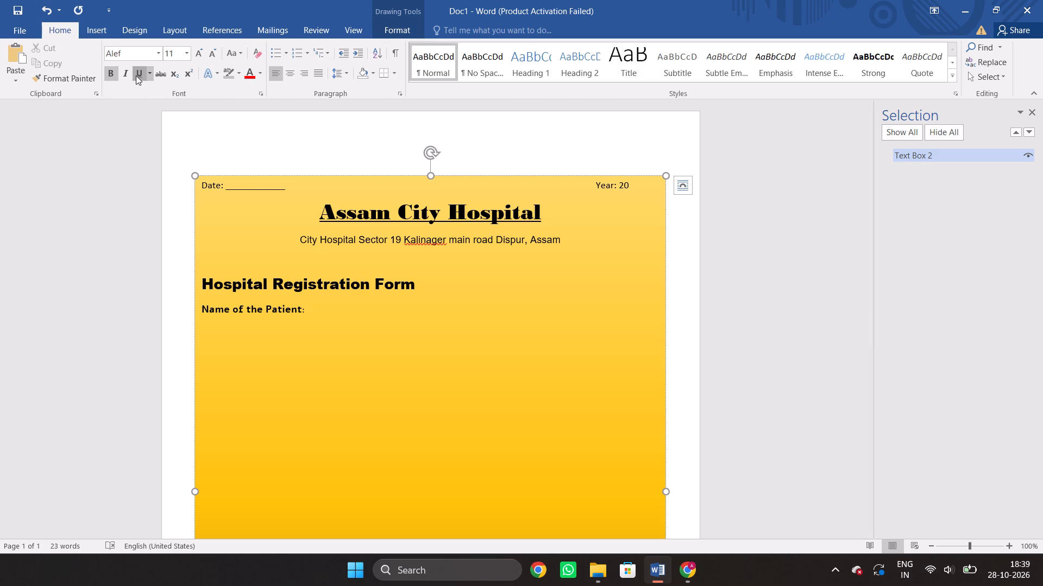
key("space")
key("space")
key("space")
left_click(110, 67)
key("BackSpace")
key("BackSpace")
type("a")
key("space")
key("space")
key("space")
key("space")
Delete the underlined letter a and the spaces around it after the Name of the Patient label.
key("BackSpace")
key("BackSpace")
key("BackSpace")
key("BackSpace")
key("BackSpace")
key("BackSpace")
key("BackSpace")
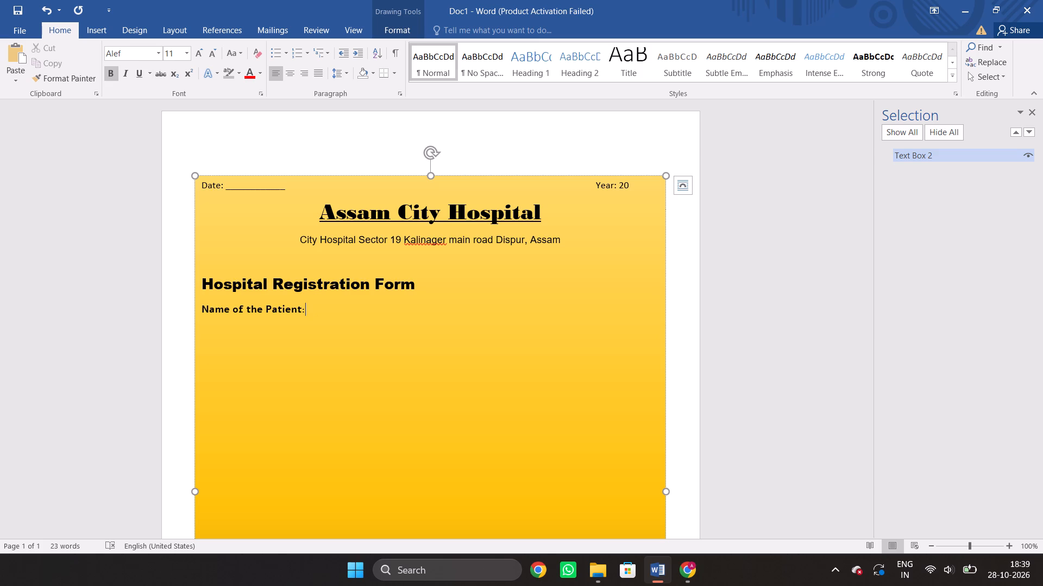
Add a space and a non-bold underscore fill-in line after the Name of the Patient label.
key("space")
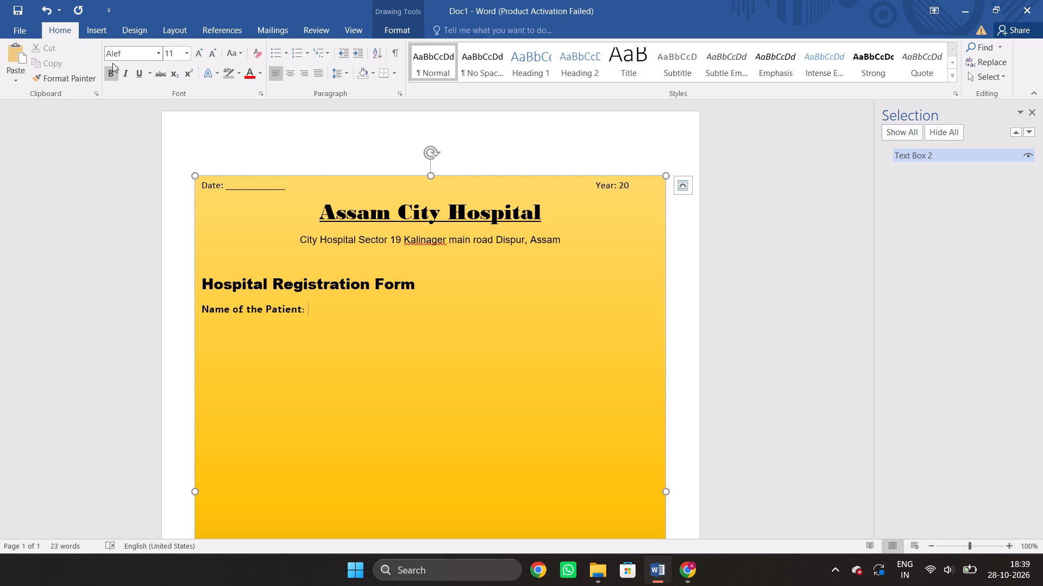
left_click(114, 73)
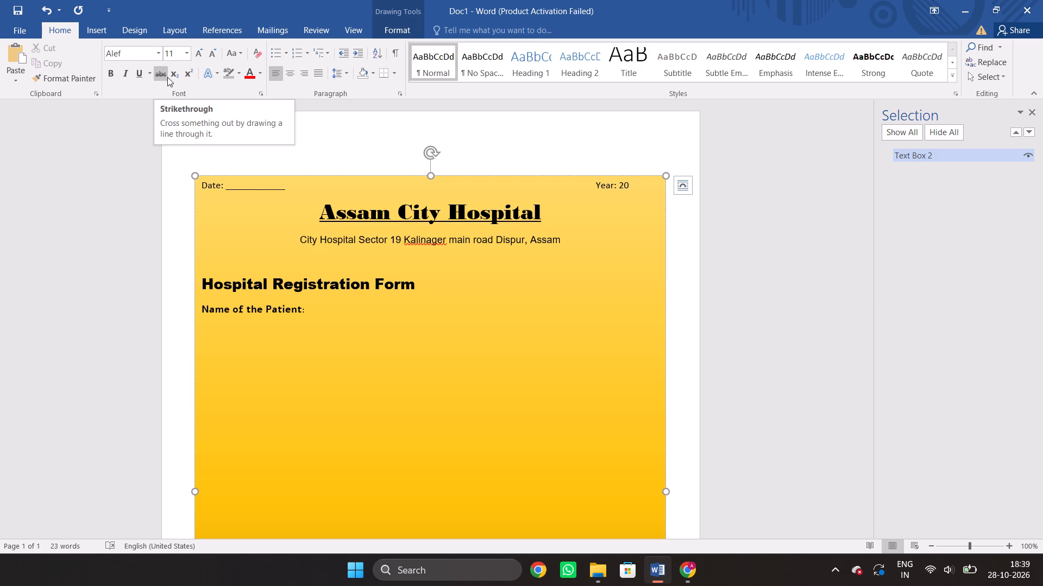
type("____")
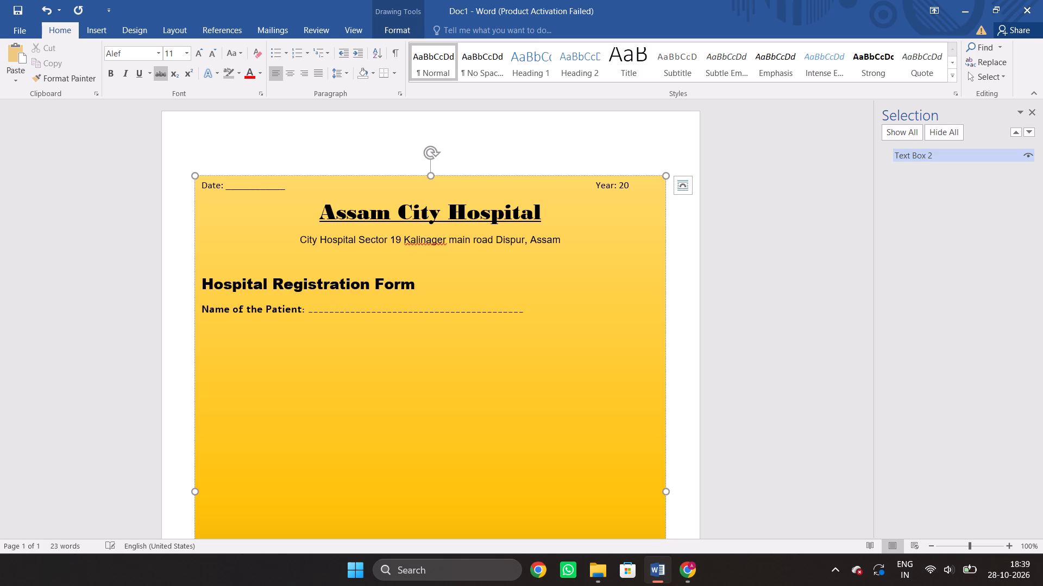
Lengthen the underscore fill-in line after the Name of the Patient label by six underscores.
type("______")
Add a new line below the patient name with the label "Aeg:", a twelve-underscore fill-in line and several trailing spaces.
key("Return")
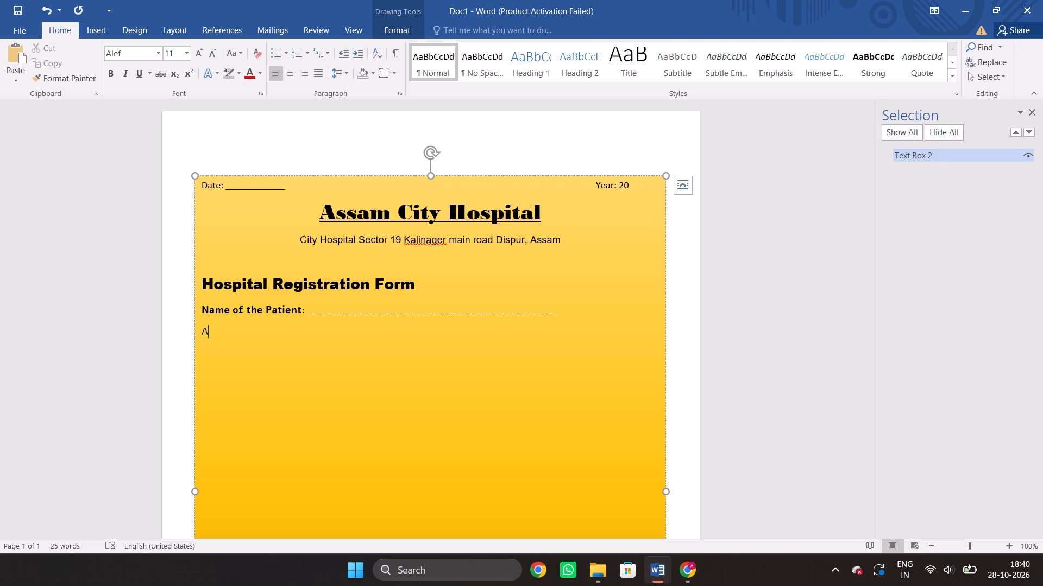
type("eg")
key("shift+colon")
type("____________")
key("space")
key("space")
key("space")
key("space")
key("space")
key("space")
key("space")
key("space")
key("space")
Correct the misspelled label "Aeg" on the line below the patient name so it reads "Age".
key("Left")
key("Left")
key("Left")
key("Left")
key("Left")
key("Left")
key("Left")
key("Left")
key("Left")
key("Left")
key("Left")
key("Left")
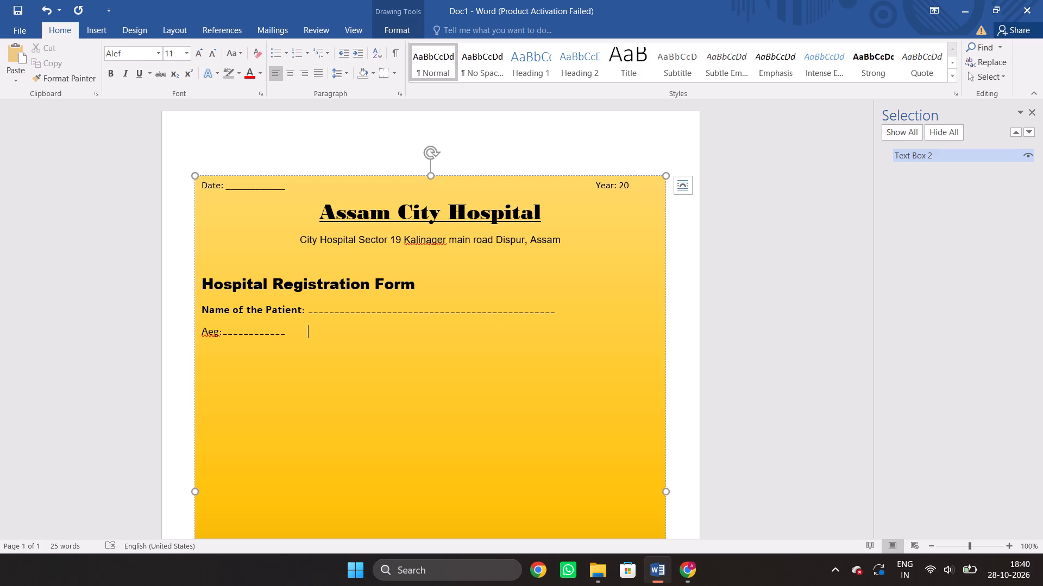
key("Left")
key("Left")
key("Left")
key("Left")
key("Left")
key("Left")
key("Left")
key("Left")
key("Left")
key("Left")
key("Left")
key("Left")
key("Left")
key("Right")
key("Right")
key("Right")
key("BackSpace")
key("BackSpace")
type("ge")
Delete four of the trailing spaces at the end of the Age line.
key("Right")
key("Right")
key("Right")
key("Right")
key("Right")
key("Right")
key("Right")
key("Right")
key("Right")
key("Right")
key("Right")
key("Right")
key("Right")
key("Right")
key("Right")
key("Right")
key("Right")
key("Right")
key("Right")
key("Right")
key("Right")
key("Right")
key("Right")
key("Right")
key("Right")
key("Right")
key("Right")
key("Right")
key("Right")
key("Right")
key("Right")
key("Right")
key("Right")
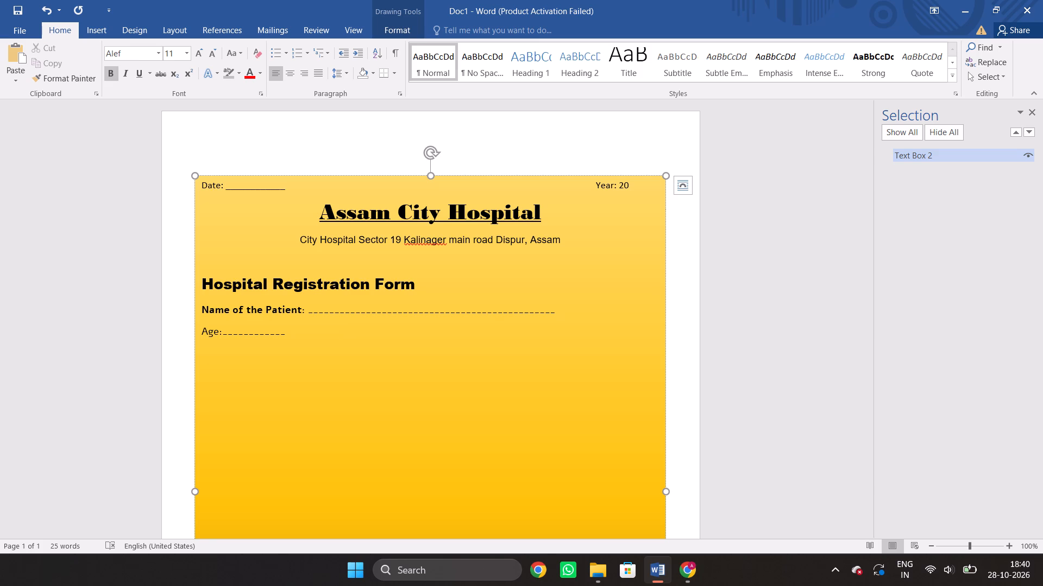
key("BackSpace")
key("BackSpace")
key("BackSpace")
key("BackSpace")
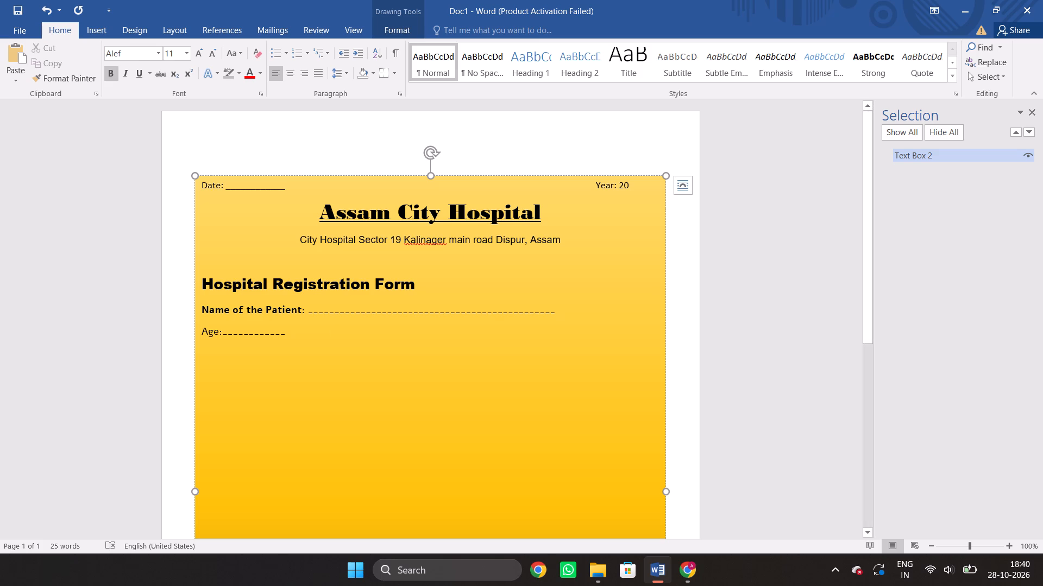
Add the words "is of" after the fill-in line of the Name of the Patient row.
left_click(564, 310)
key("space")
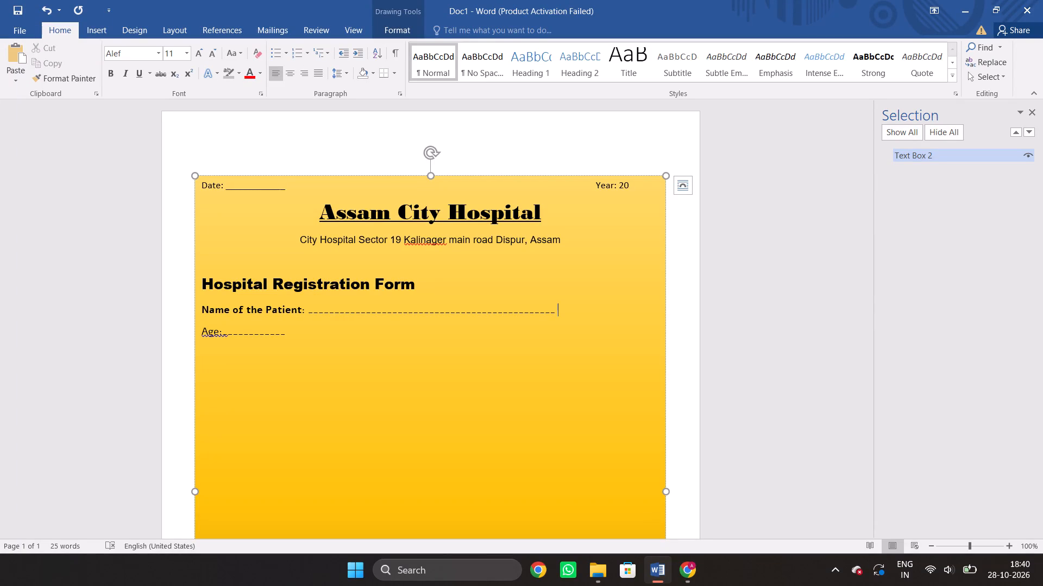
type("is")
key("space")
type("of")
key("space")
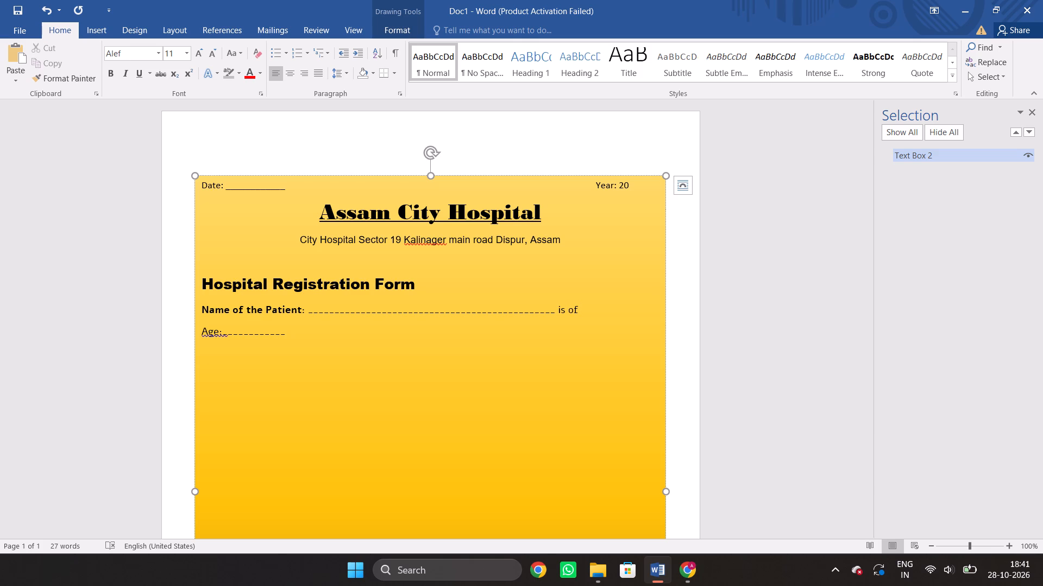
Indent the Name of the Patient line with ten leading spaces.
left_click(200, 308)
key("space")
key("space")
key("space")
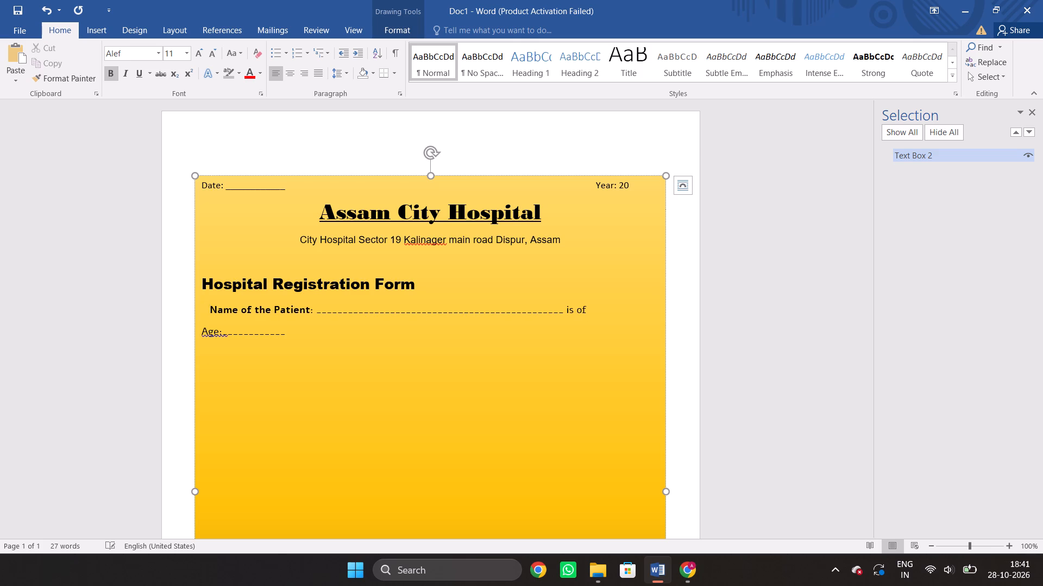
key("space")
key("space")
key("space")
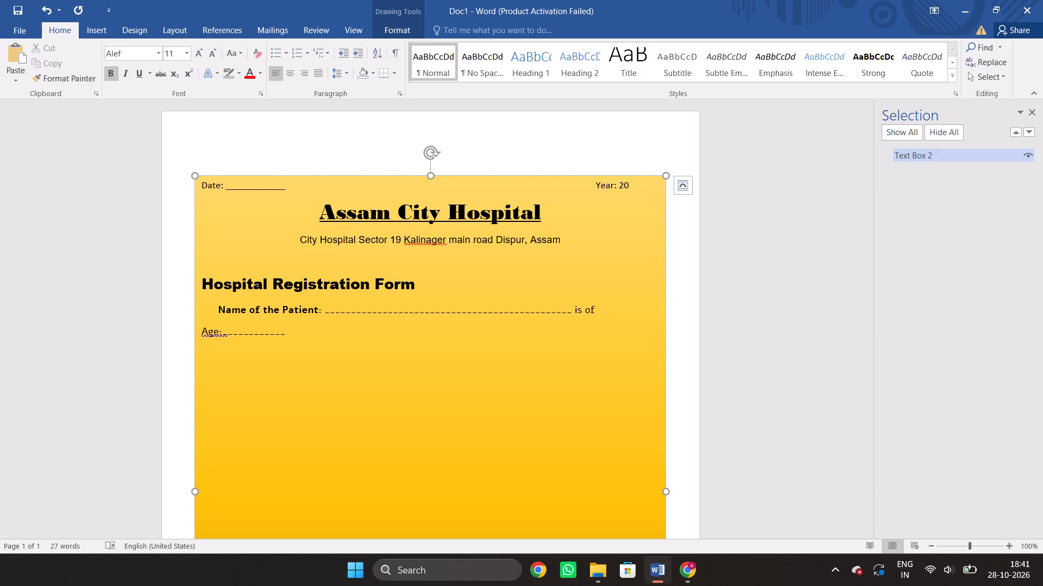
key("space")
key("space")
key("space")
key("space")
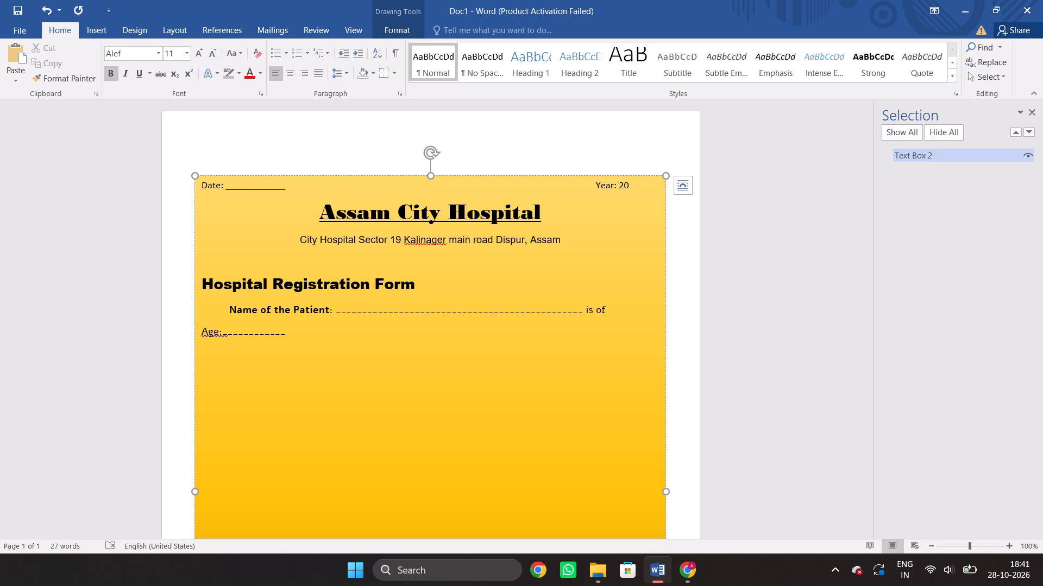
Indent the Hospital Registration Form heading with five leading spaces to bring it near the patient name line's indent.
left_click(200, 278)
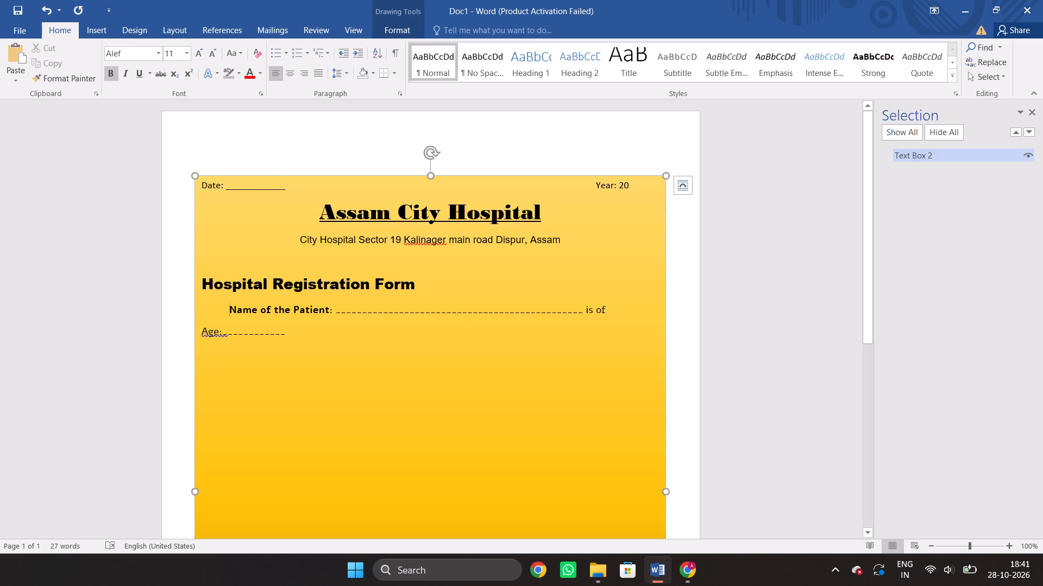
key("m")
key("BackSpace")
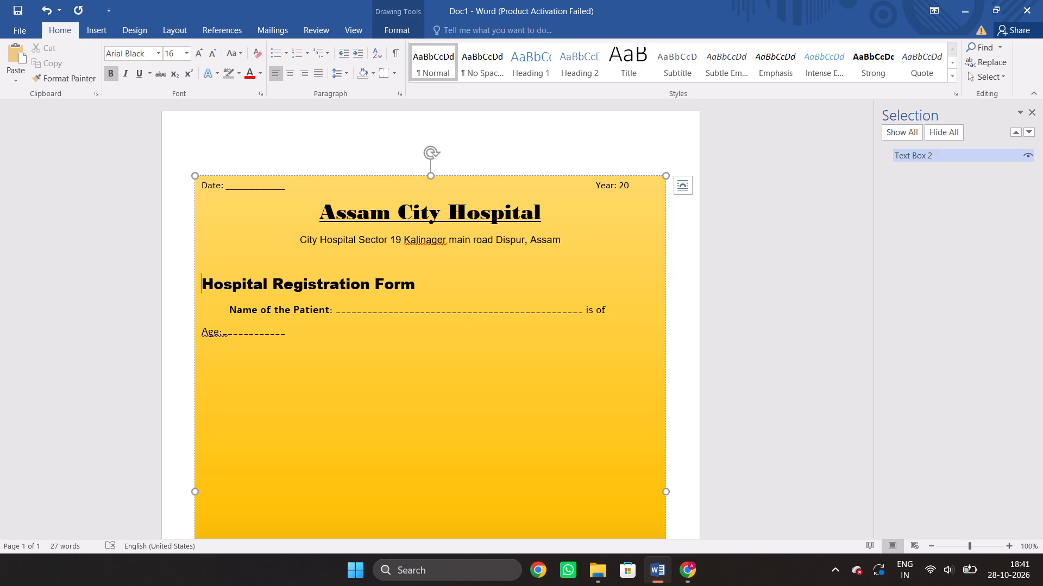
key("space")
key("space")
key("space")
key("space")
key("space")
key("space")
key("space")
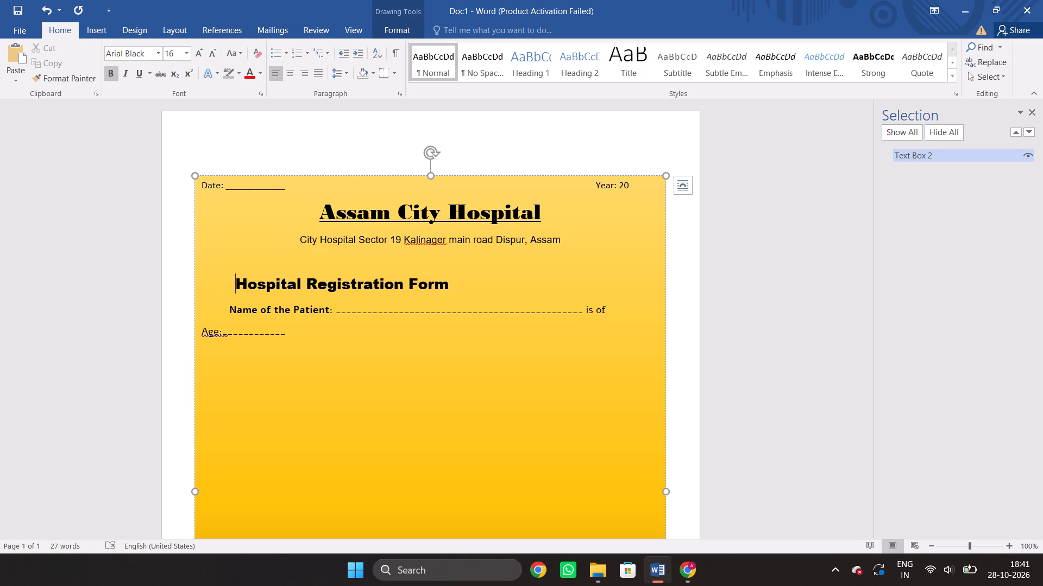
key("BackSpace")
key("BackSpace")
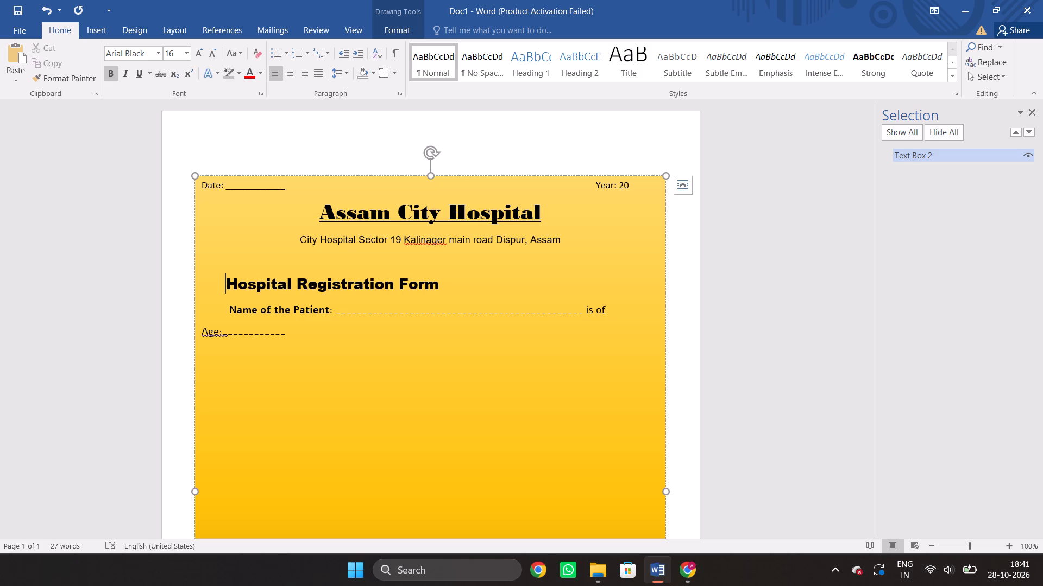
Remove one leading space from the Name of the Patient line to align it with the heading above.
key("Down")
key("BackSpace")
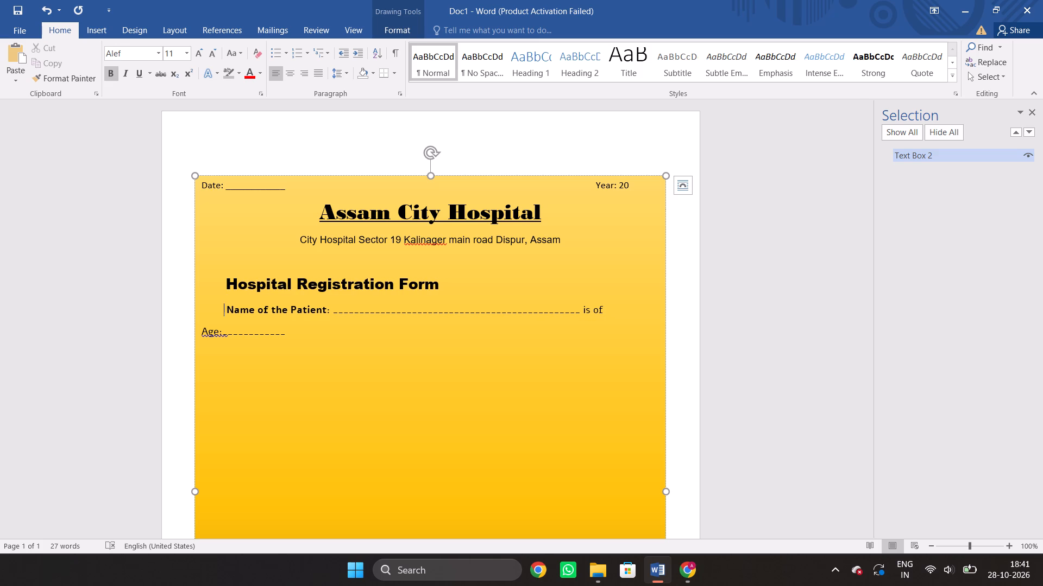
Indent the Age line with nine leading spaces to align it with the Name of the Patient line.
key("Down")
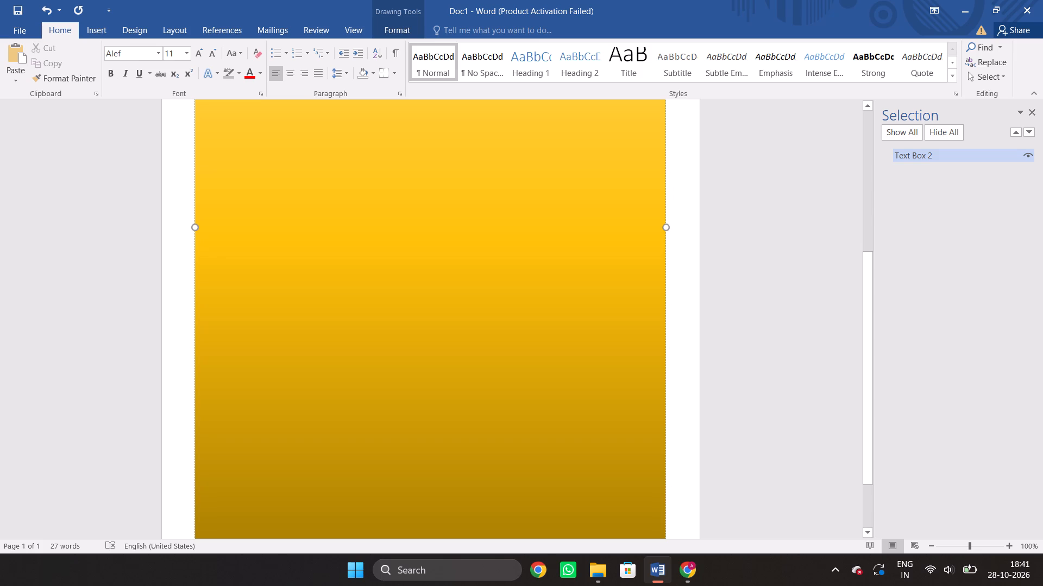
key("Up")
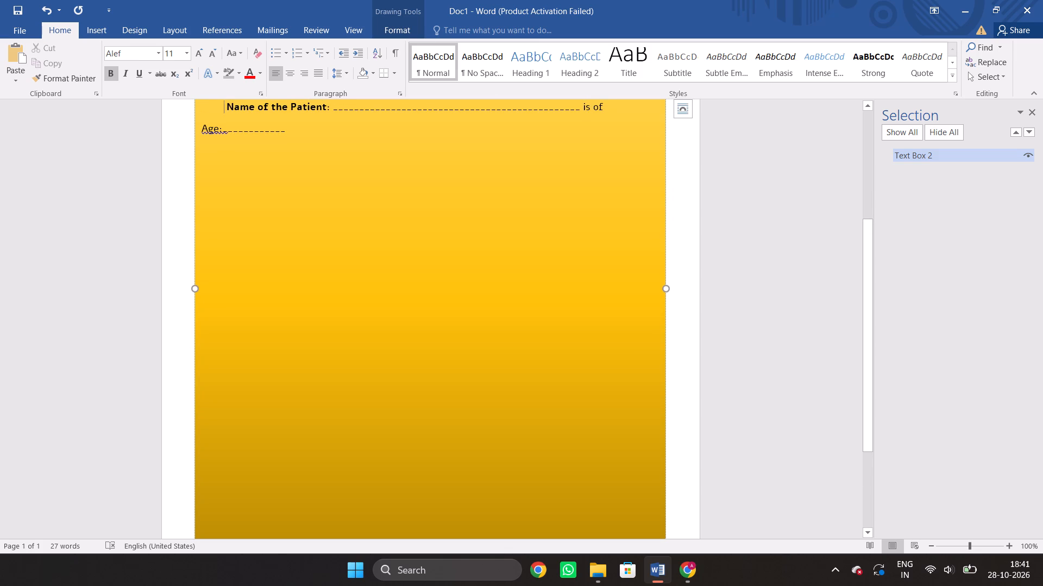
left_click(200, 125)
key("space")
key("space")
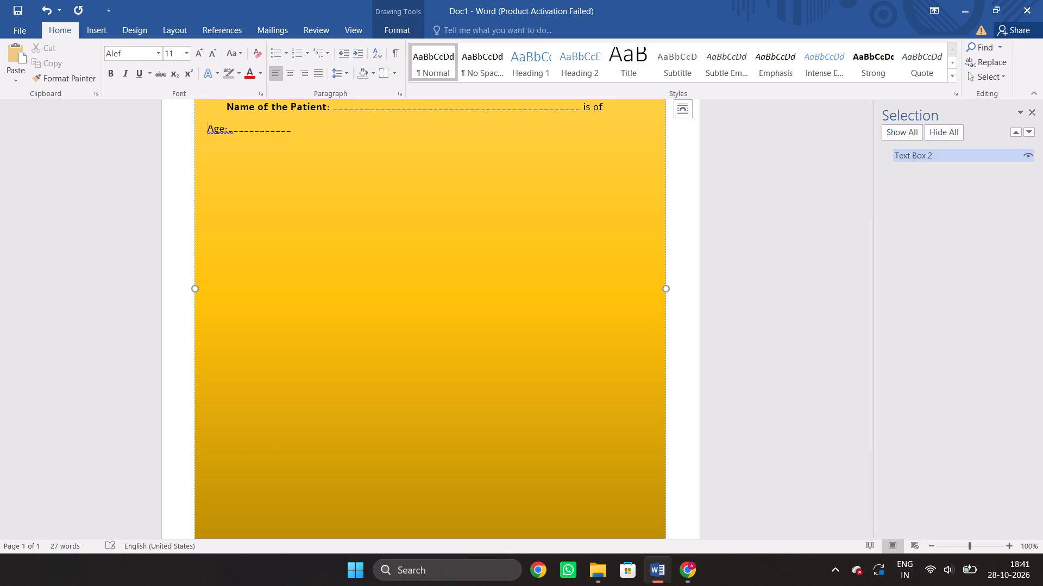
key("space")
key("space")
key("space")
key("space")
key("space")
key("space")
key("space")
Insert a space between the Age label's colon and its underscore fill-in line.
scroll(328, 167, "up", 2)
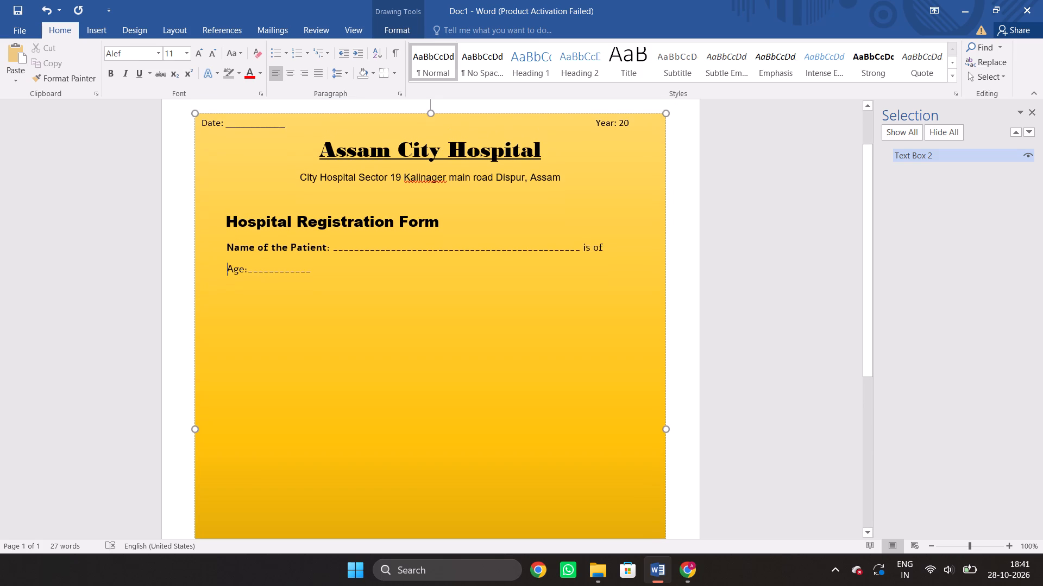
left_click(246, 271)
key("space")
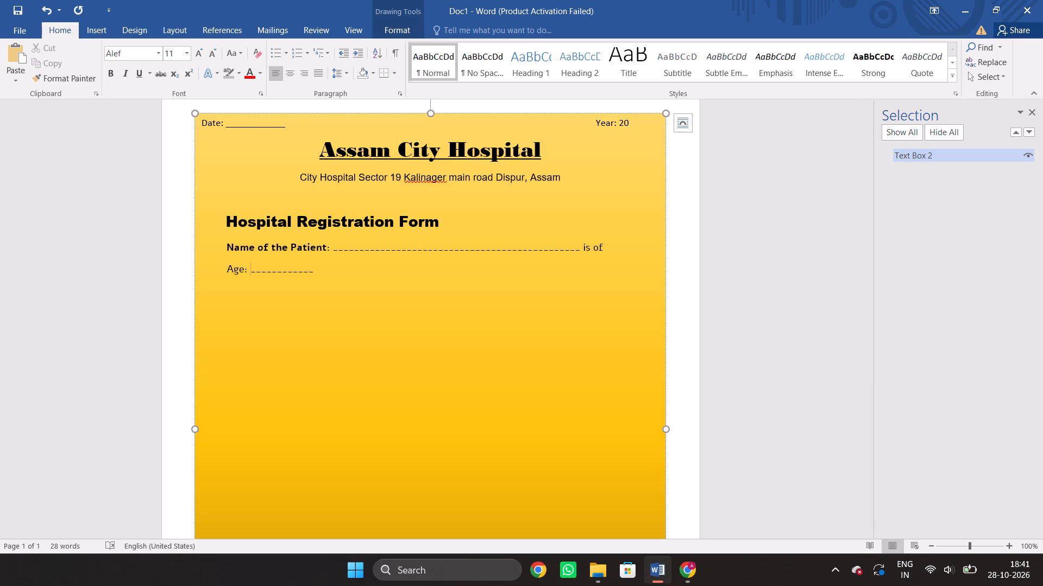
Add the text "Need to be Examined." after the underscore blank on the Age line.
left_click(320, 272)
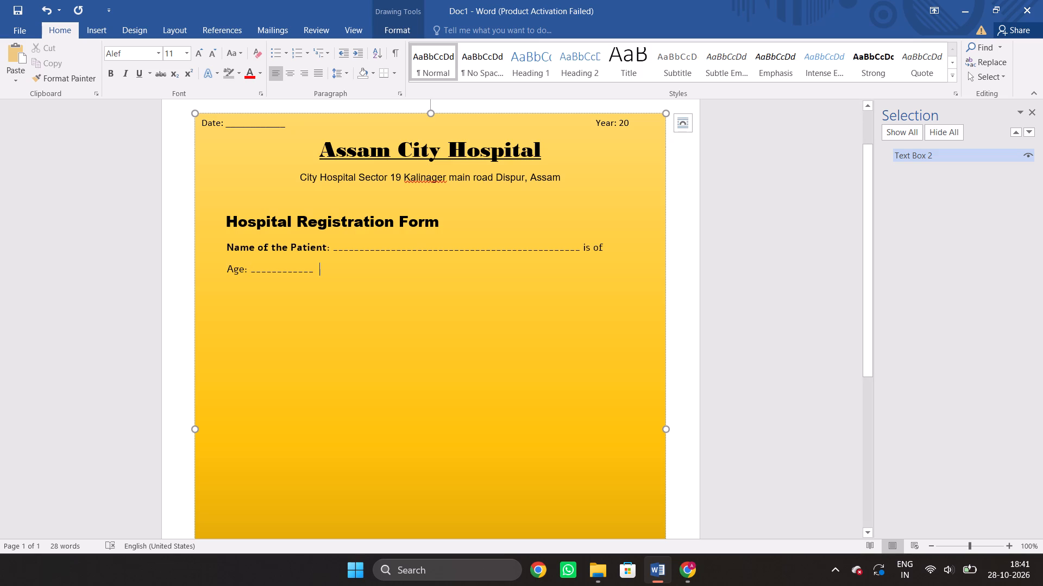
type("eed")
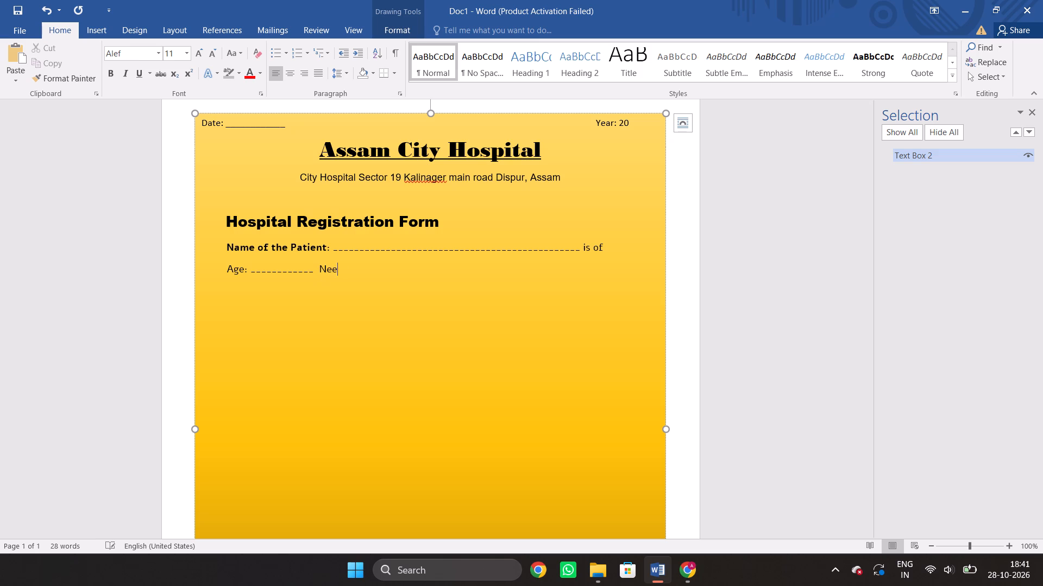
key("space")
type("to")
key("space")
type("be")
key("space")
type("xamined")
key("space")
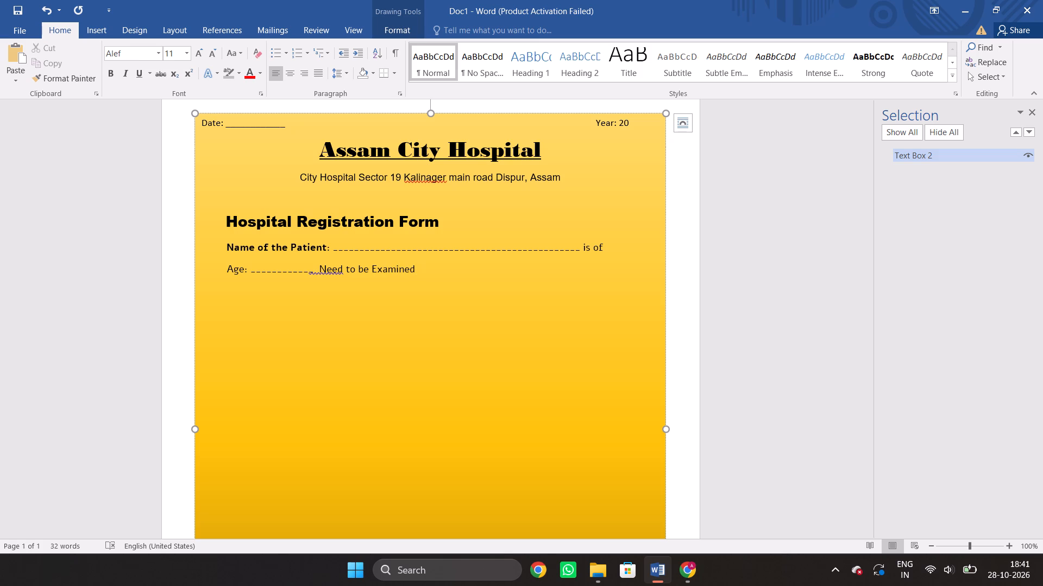
key("BackSpace")
type(".")
key("space")
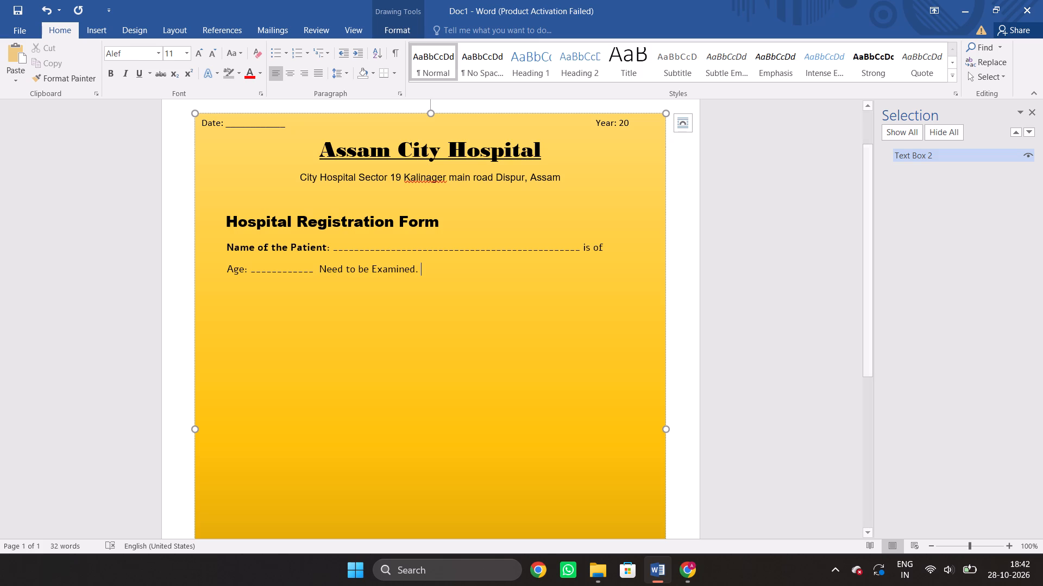
Reduce the gap between the Age blank and "Need to be Examined." to a single space.
left_click(318, 266)
key("BackSpace")
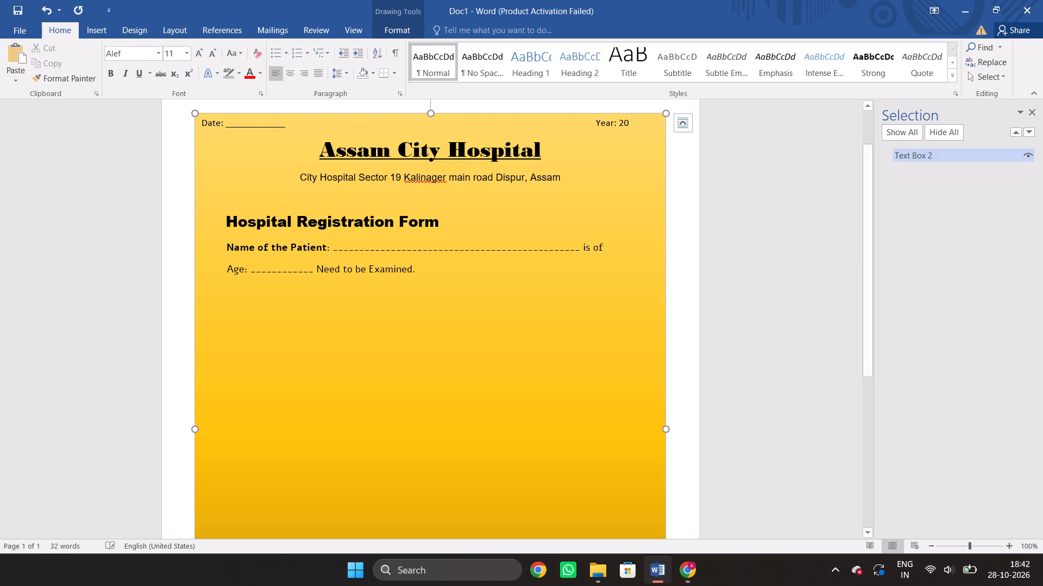
key("BackSpace")
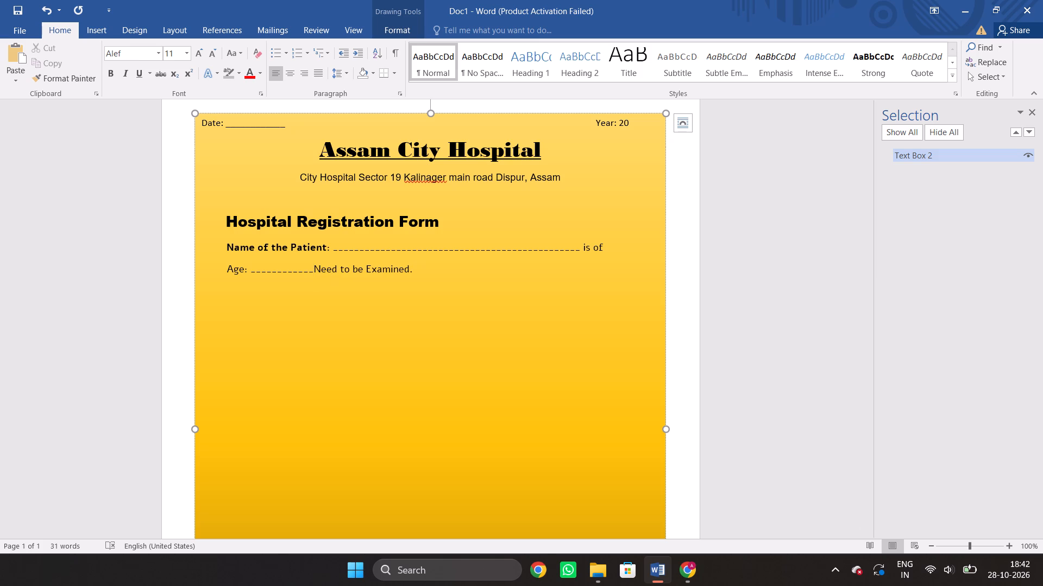
key("space")
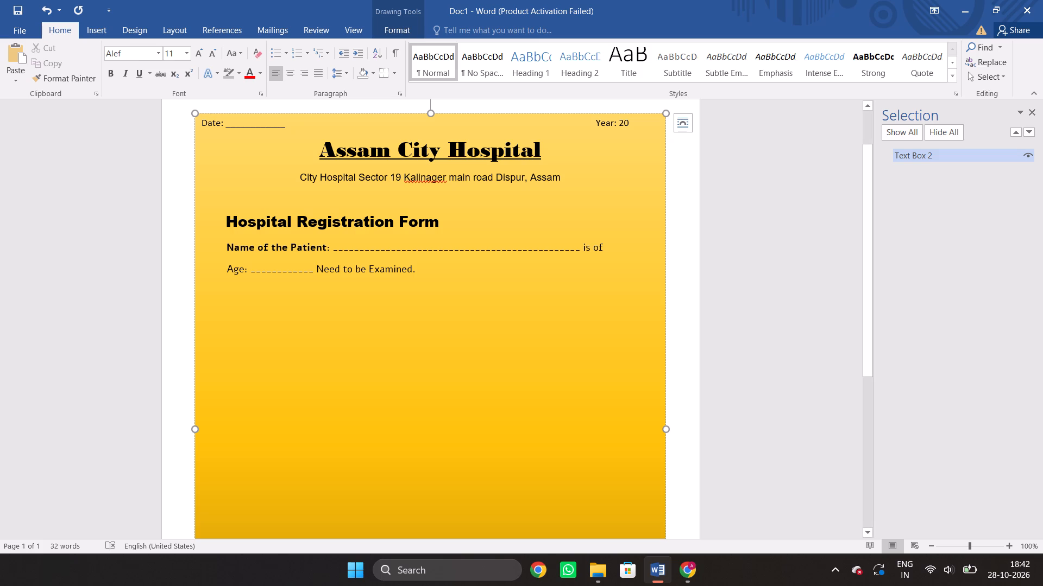
Continue the Age line with the words "For any" after "Need to be Examined.".
key("Right")
key("Right")
key("Right")
key("Right")
key("Right")
key("Right")
key("Right")
key("Right")
key("Right")
key("Right")
key("Right")
key("Right")
key("Right")
key("Right")
key("Right")
key("Right")
key("Right")
key("Right")
key("Right")
key("Right")
key("space")
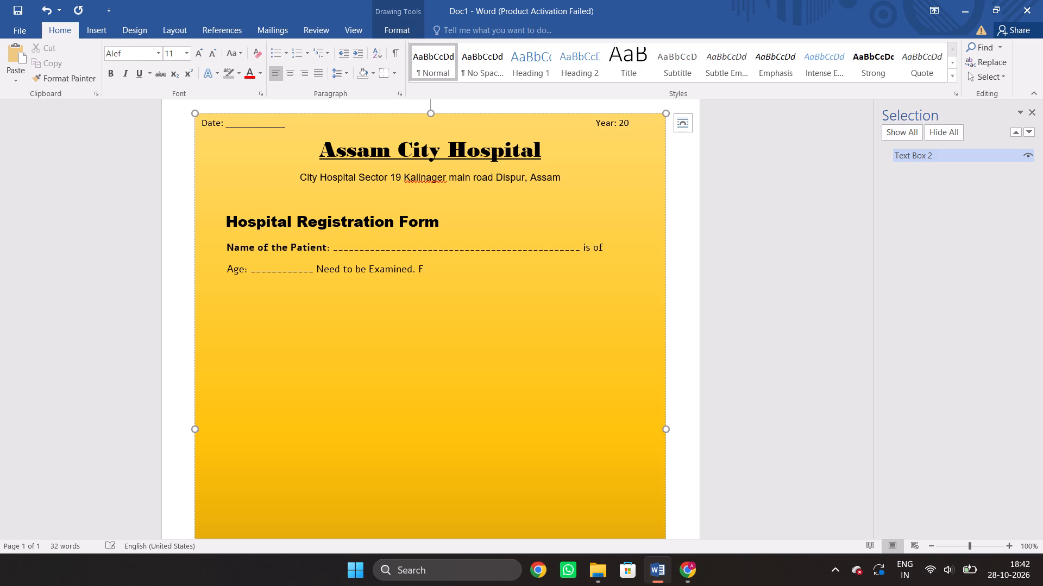
type("or any")
key("space")
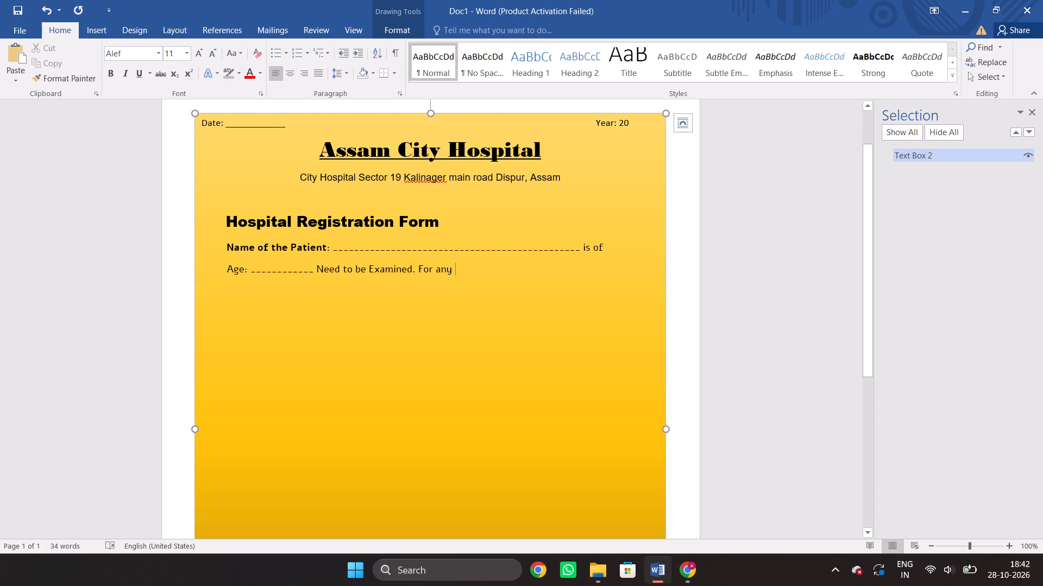
Move the text "Need to be Examined. For any" from the Age line to a new line ten lines below it.
left_click_drag(318, 267, 432, 266)
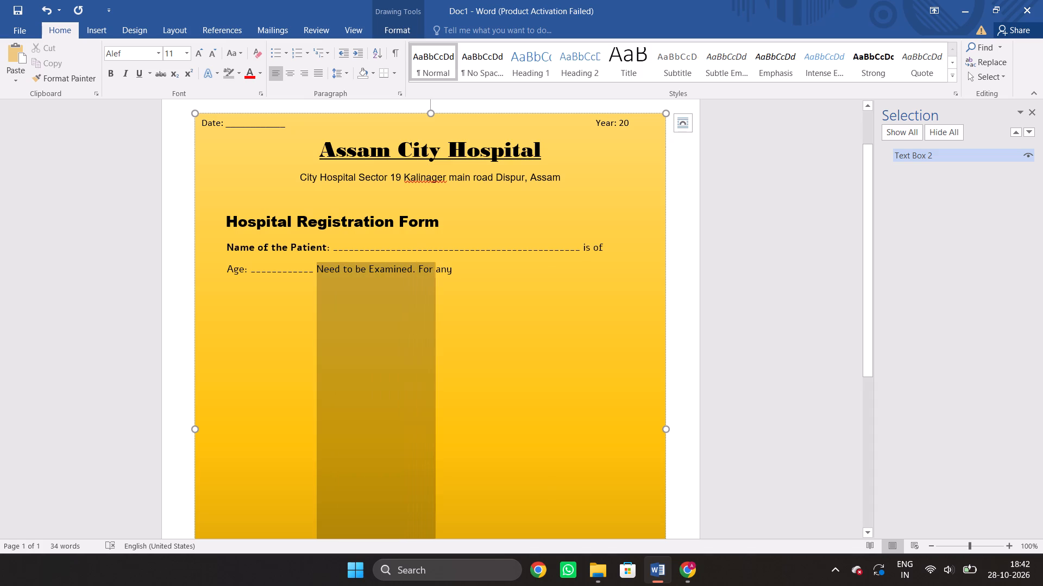
left_click_drag(432, 266, 450, 267)
key("ctrl+c")
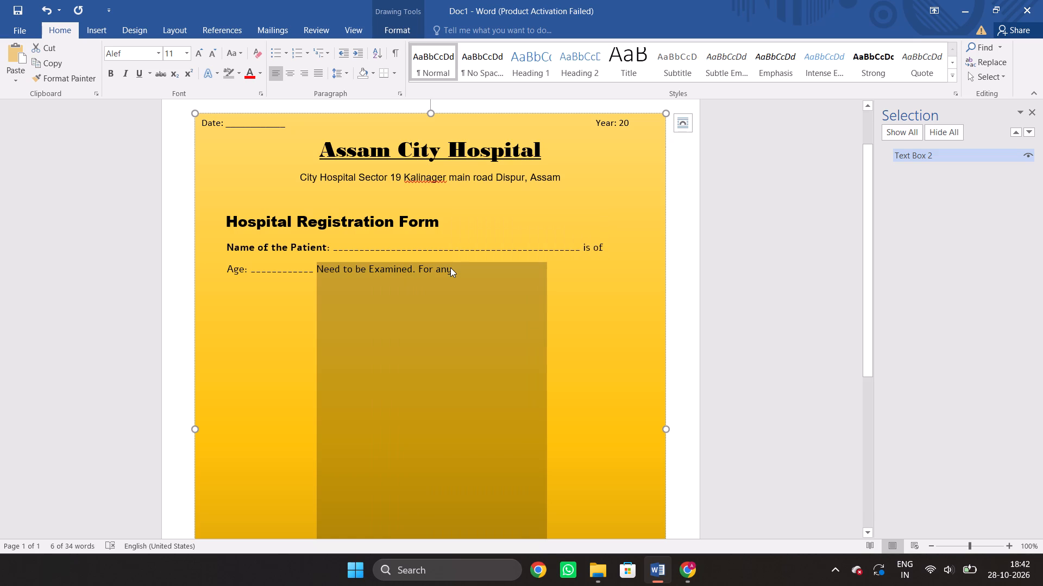
left_click(269, 379)
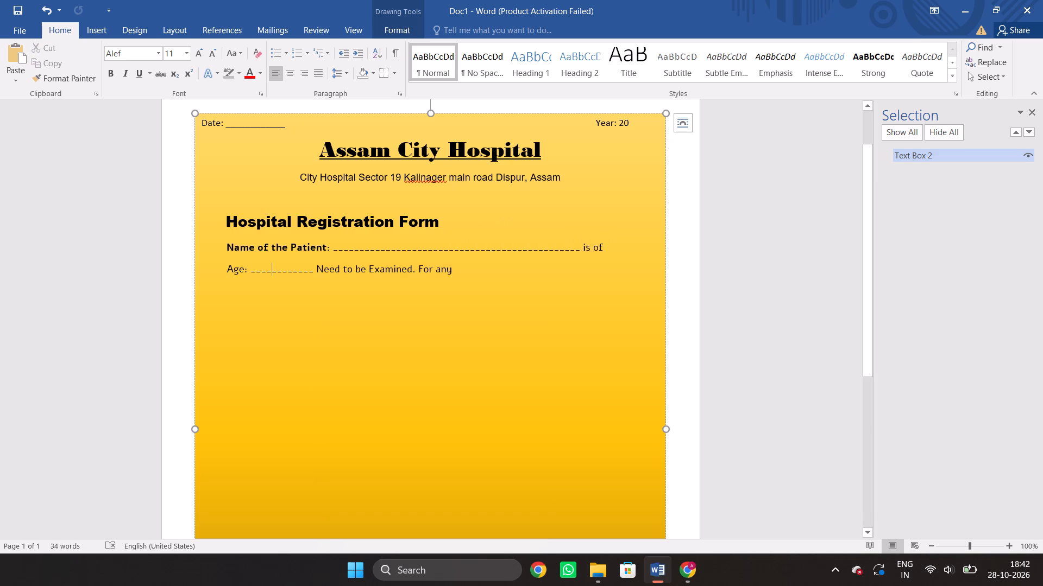
left_click(465, 265)
key("Return")
key("Return")
key("Return")
key("Return")
key("Return")
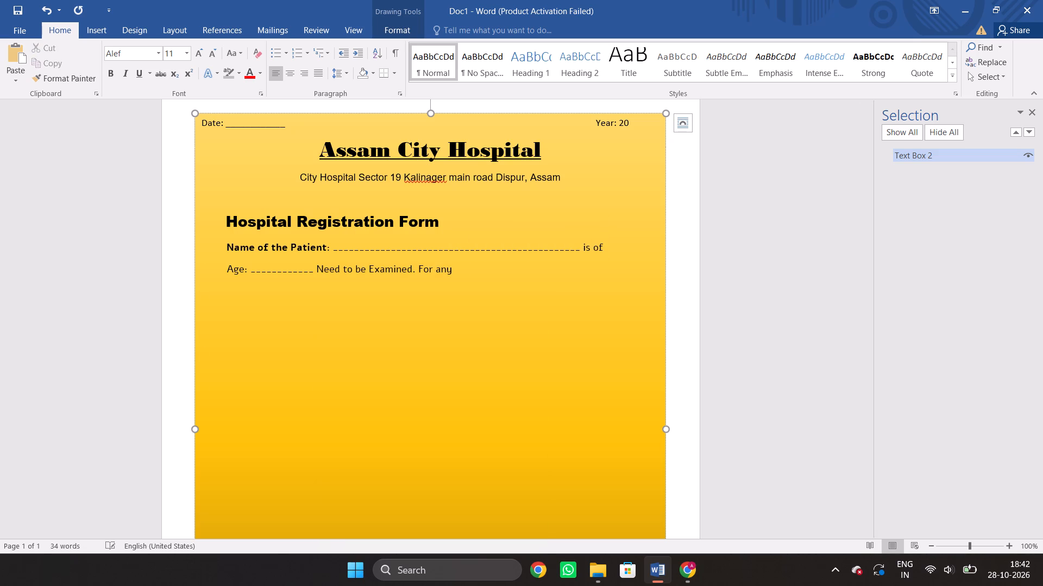
key("Return")
key("Return")
key("Return")
key("Return")
key("Return")
key("ctrl+v")
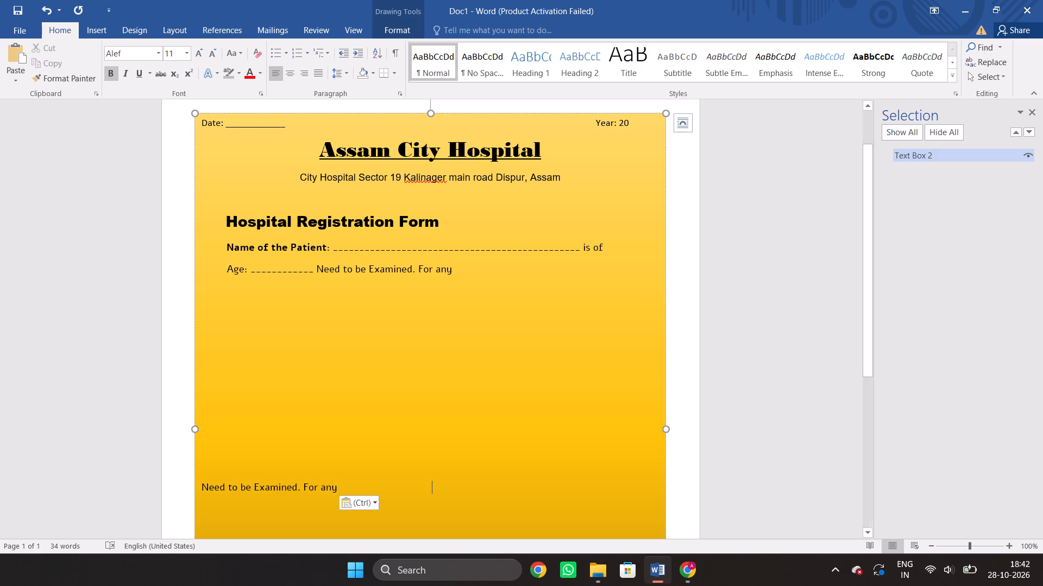
left_click_drag(454, 268, 324, 267)
key("BackSpace")
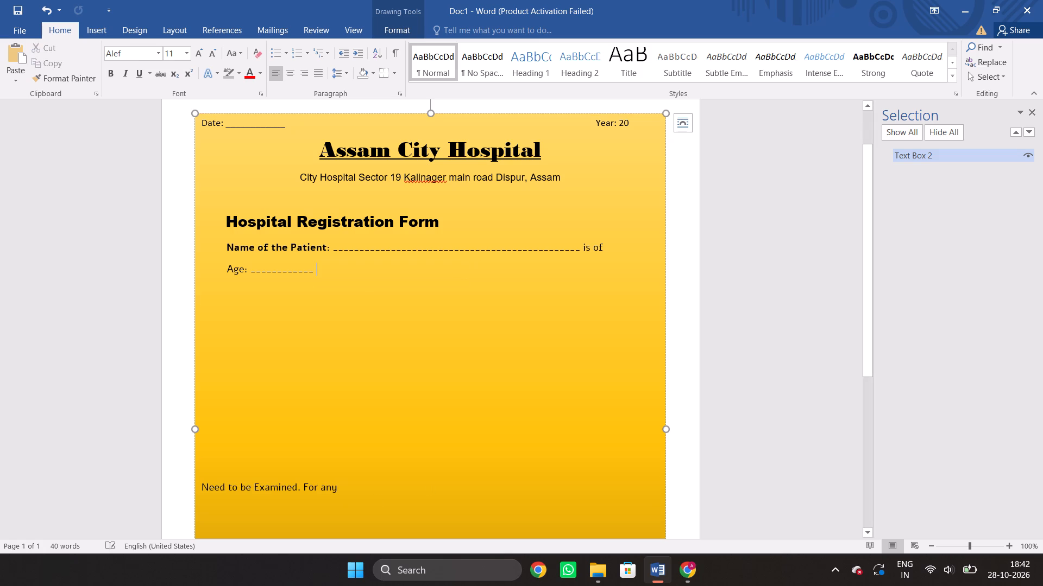
Add a "Phone no:" label on the Age line, separated from the age blank by a wide gap of spaces.
key("space")
key("space")
key("space")
key("space")
key("space")
key("space")
key("space")
key("space")
key("space")
key("space")
key("space")
key("space")
key("space")
key("space")
key("space")
key("space")
key("space")
key("space")
key("space")
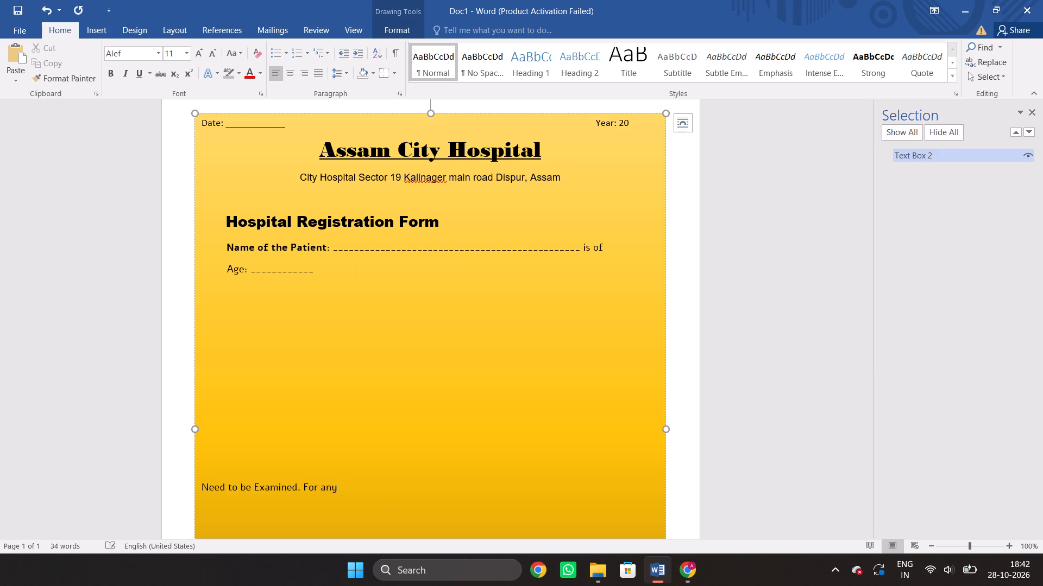
key("space")
key("space")
key("space")
key("space")
key("space")
key("space")
key("space")
key("space")
key("space")
key("space")
key("BackSpace")
key("BackSpace")
key("BackSpace")
key("BackSpace")
key("BackSpace")
key("BackSpace")
key("BackSpace")
key("BackSpace")
key("BackSpace")
type("hone no")
key("shift+colon")
key("space")
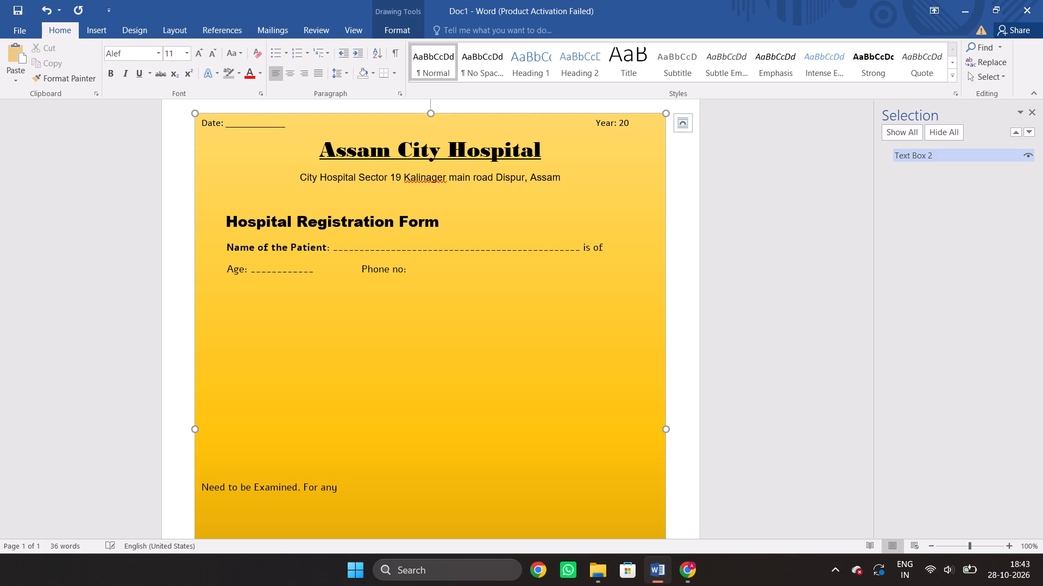
key("BackSpace")
key("space")
Add an underscore fill-in line after the Phone no label, ending near the end of the patient name line.
type("__________")
type("_______")
type("_________")
key("BackSpace")
Add an "Address" label on a new line below the Age line, indented with spaces to match the lines above.
key("Return")
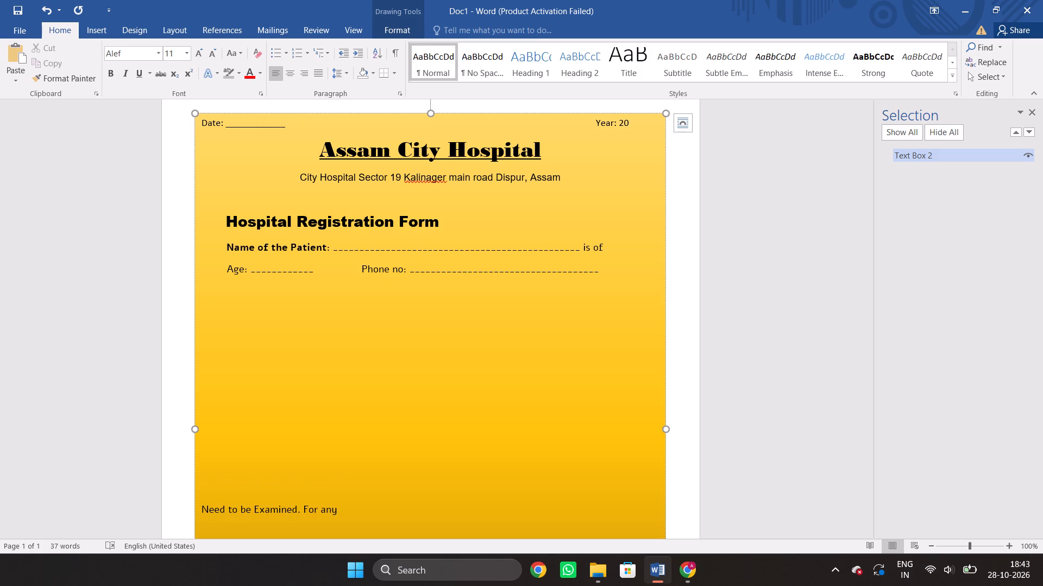
key("space")
key("space")
key("space")
key("space")
key("space")
key("space")
key("space")
key("space")
key("a")
key("d")
type("dress")
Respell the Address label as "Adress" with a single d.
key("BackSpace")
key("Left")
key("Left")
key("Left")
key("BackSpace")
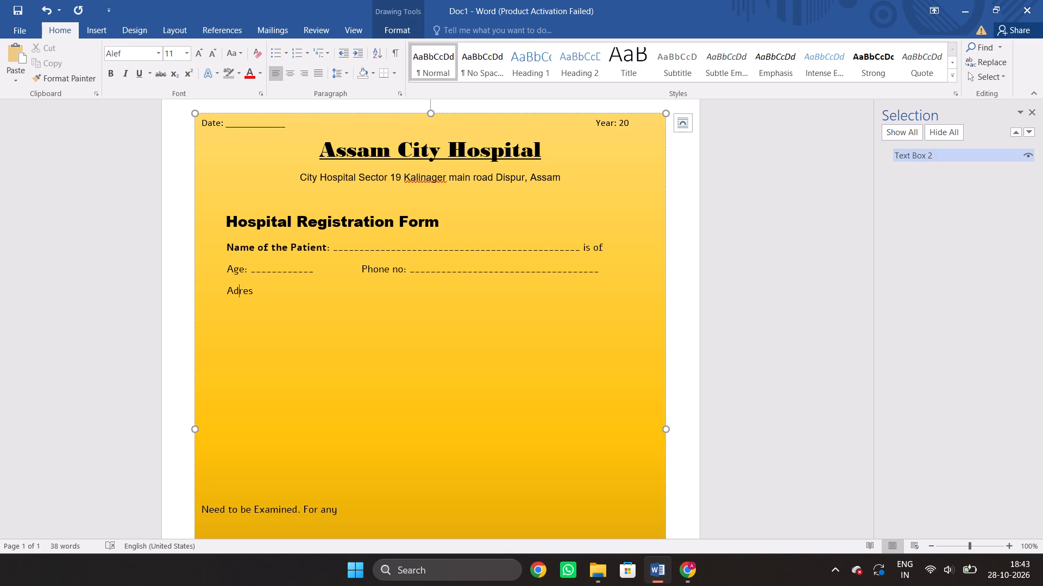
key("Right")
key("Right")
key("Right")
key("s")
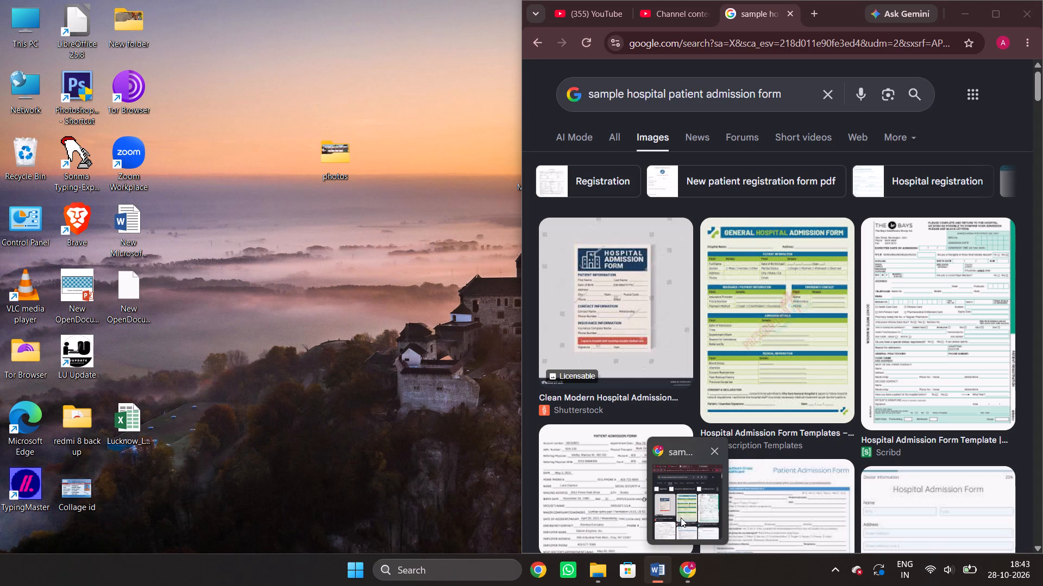
Switch to Chrome and open the Hospital Admission Form sample image from the search results as a layout reference.
left_click(681, 518)
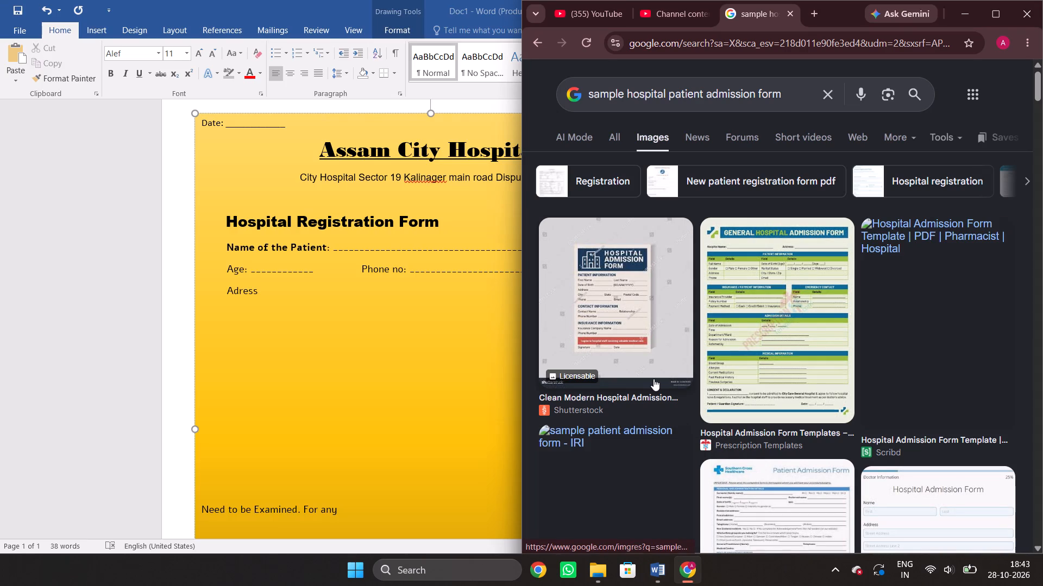
left_click(638, 328)
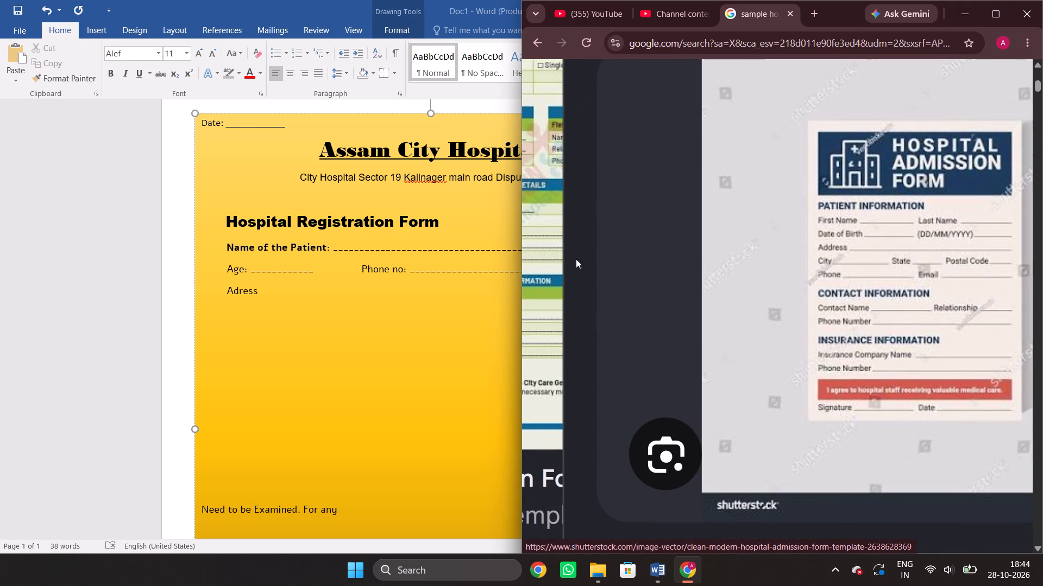
Return to Word and correct the "Adress" label to "Address".
left_click(238, 289)
left_click(238, 289)
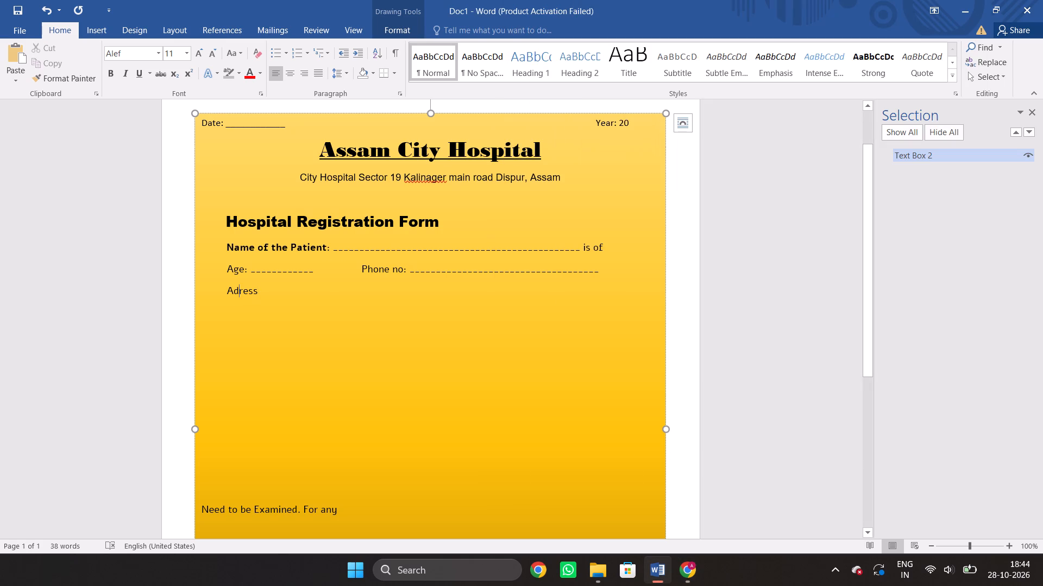
key("d")
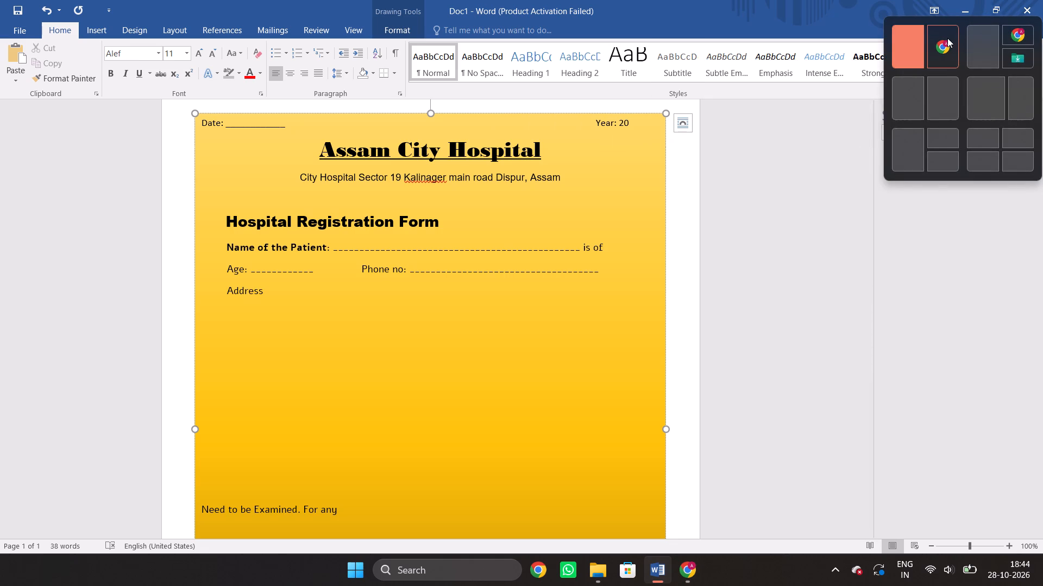
Arrange the Word window side by side with the Chrome window showing the sample form.
left_click(947, 38)
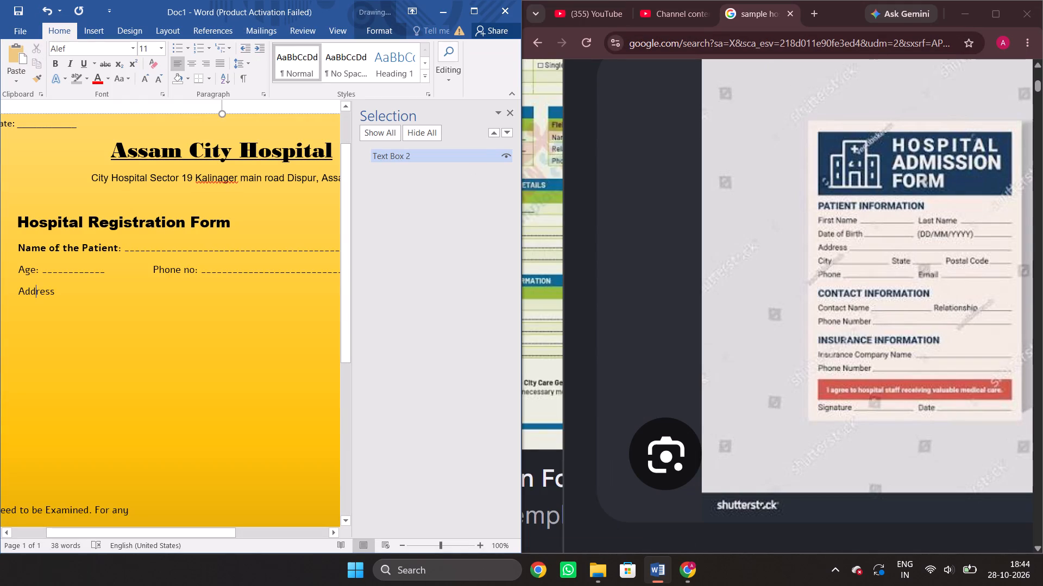
Add a colon and an underscore fill-in line after the Address label, ending about level with the phone number blank.
left_click(60, 290)
key("space")
key("BackSpace")
key("shift+colon")
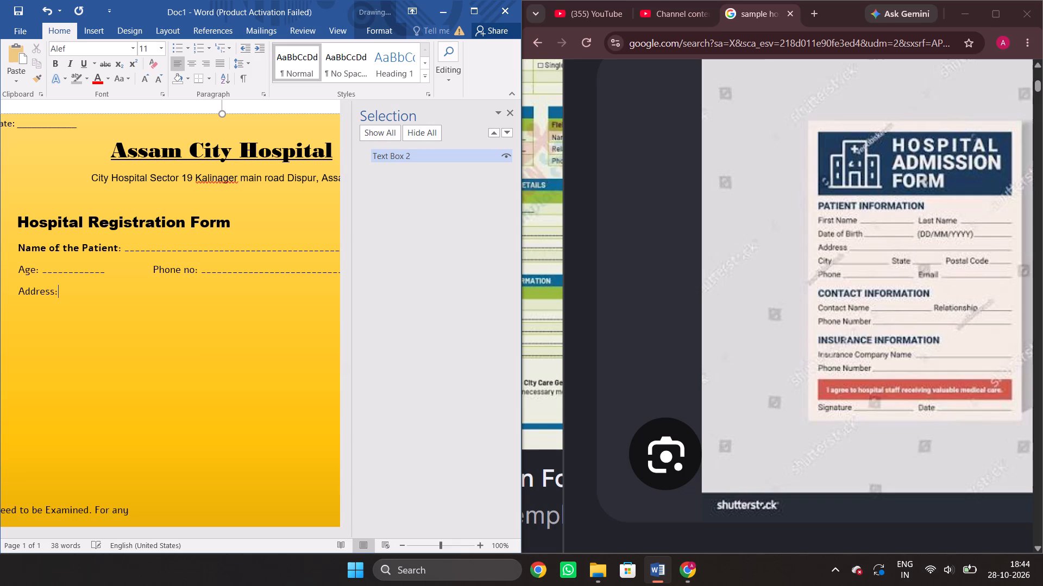
key("space")
type("________")
type("__________")
key("shift+underscore")
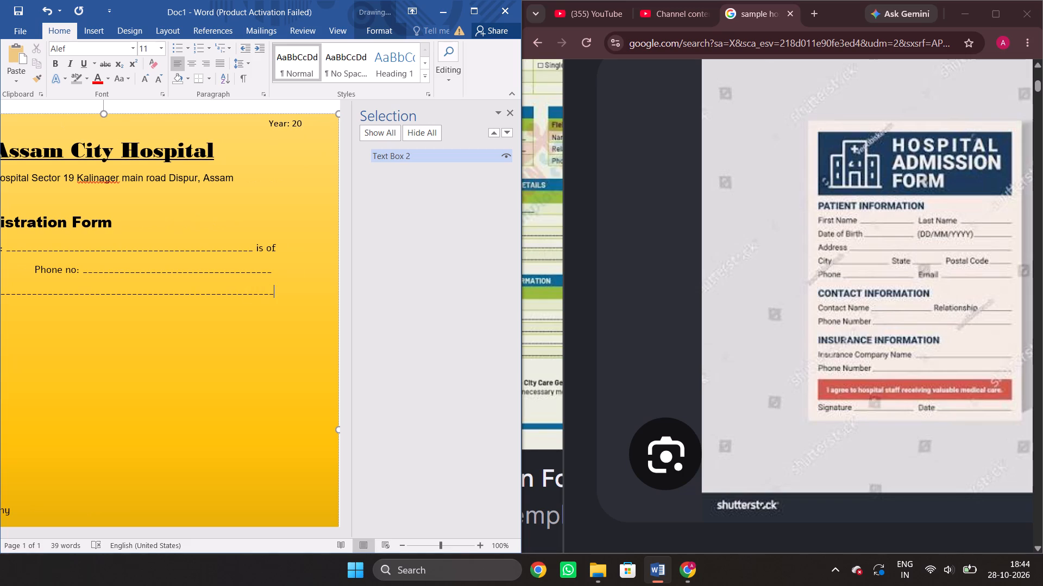
key("BackSpace")
Add an indented "City:" label with an underscore fill-in line on a new line below the Address line.
key("Return")
key("space")
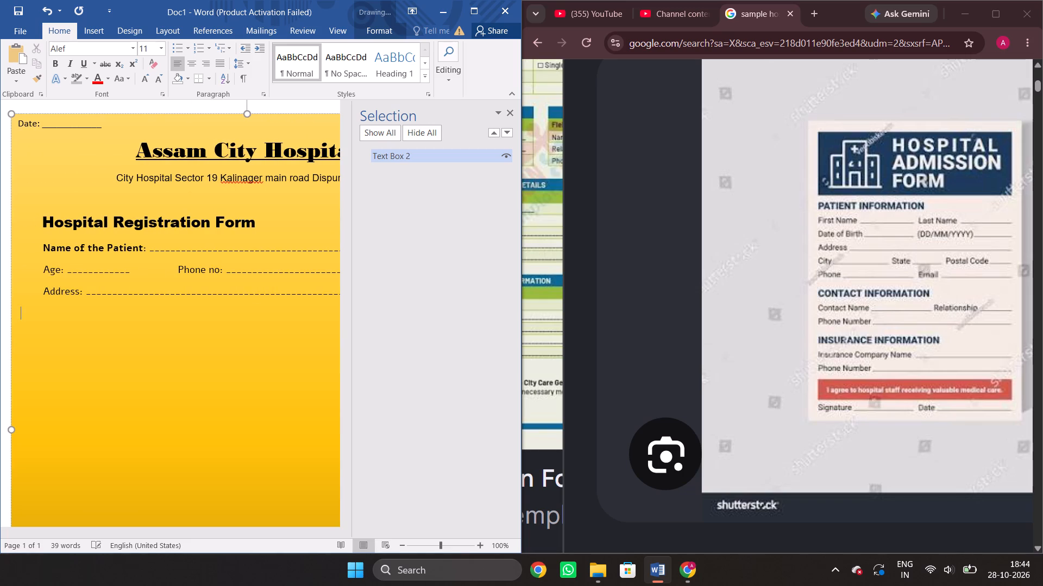
key("space")
key("space")
key("space")
key("space")
key("space")
key("space")
key("space")
type("ci")
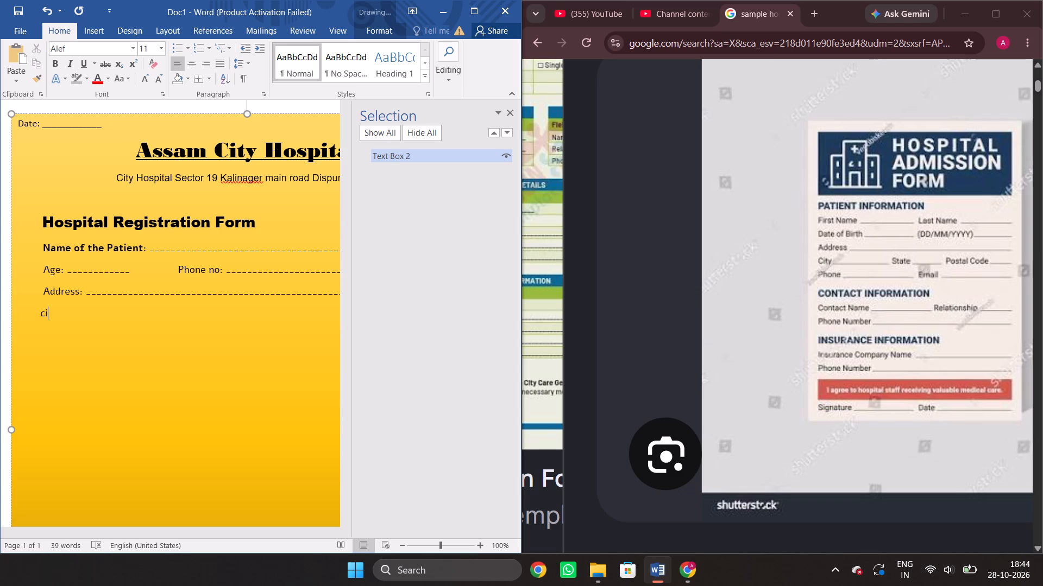
key("BackSpace")
key("BackSpace")
type("ity")
key("shift+colon")
type("____")
Add a gap of spaces after the City fill-in line.
key("space")
key("space")
key("space")
key("space")
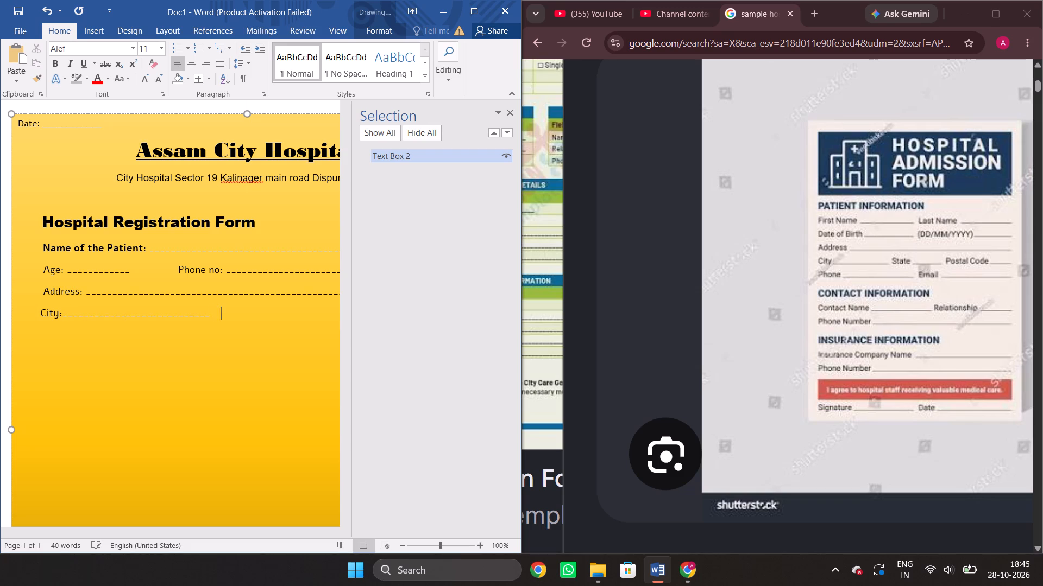
key("space")
key("space")
key("space")
key("space")
key("space")
Start a new line below the City line with a three-space indent.
key("Return")
key("space")
key("space")
key("space")
Insert a space between the "City:" label and its underscore fill-in line.
key("Up")
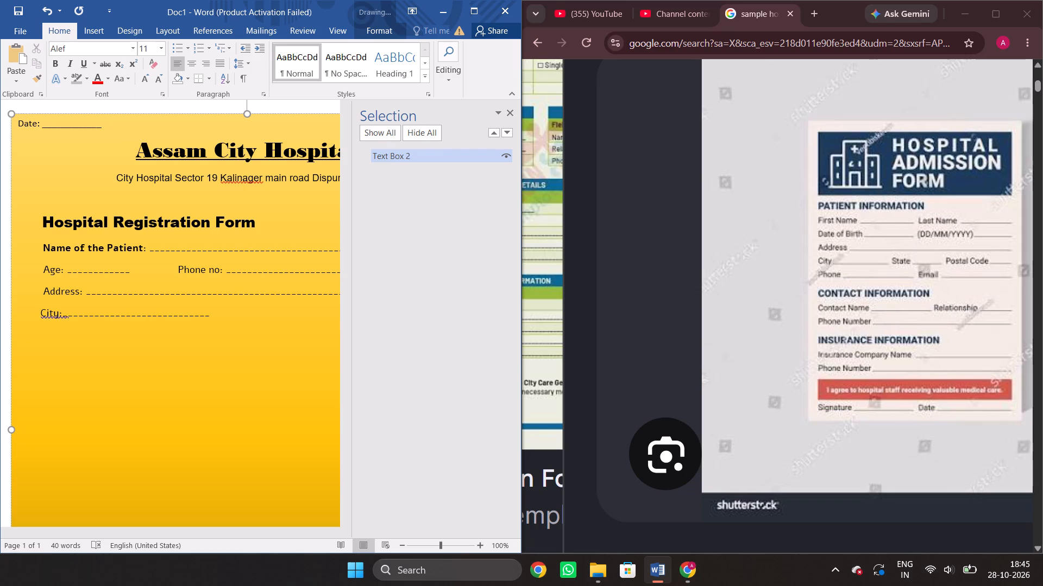
key("Right")
key("Right")
key("Right")
key("Right")
key("Right")
key("Right")
key("Right")
key("Right")
key("Right")
key("Right")
key("space")
Add five spaces to the line below the City line and start another new line beneath it.
key("Down")
key("space")
key("space")
key("space")
key("space")
key("space")
key("Return")
Indent the new line with nine spaces so it lines up with the "City:" label.
key("space")
key("space")
key("space")
key("space")
key("space")
key("space")
key("space")
key("space")
key("space")
key("space")
key("space")
key("space")
key("space")
key("space")
key("space")
key("BackSpace")
key("BackSpace")
key("BackSpace")
key("BackSpace")
key("BackSpace")
key("BackSpace")
Remove six empty lines above the text "Need to be Examined. For any" to move it closer to the City line.
scroll(156, 308, "down", 2)
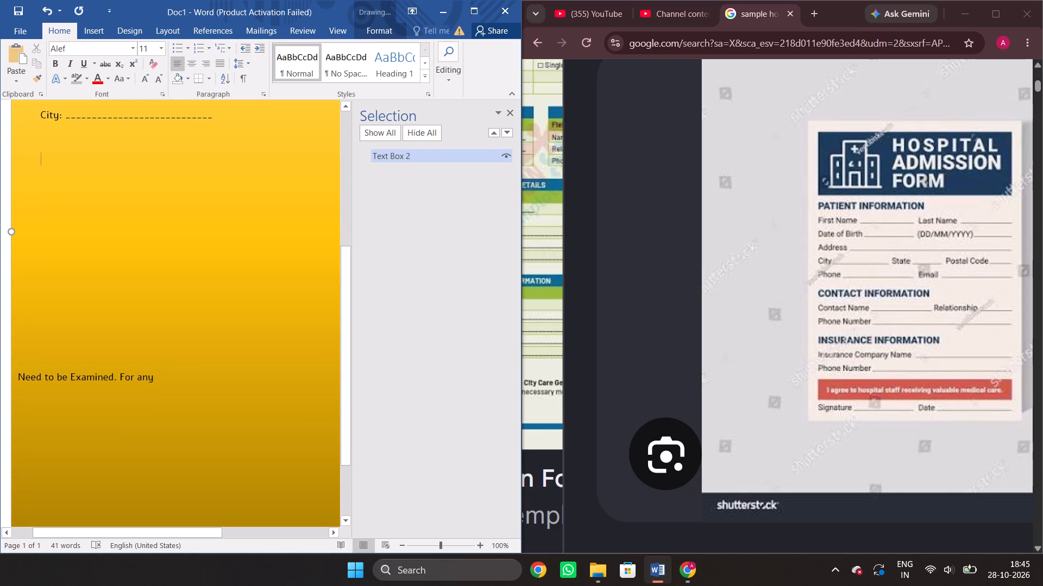
left_click(15, 373)
key("BackSpace")
key("BackSpace")
key("BackSpace")
key("BackSpace")
key("BackSpace")
key("BackSpace")
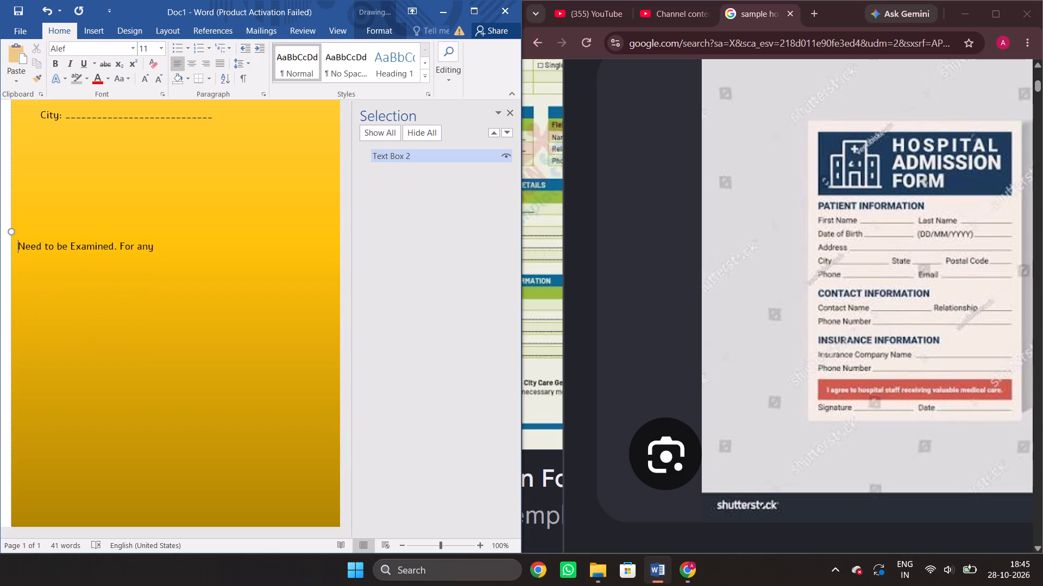
Add one more space to the indent of the empty second line below the City line.
left_click(49, 162)
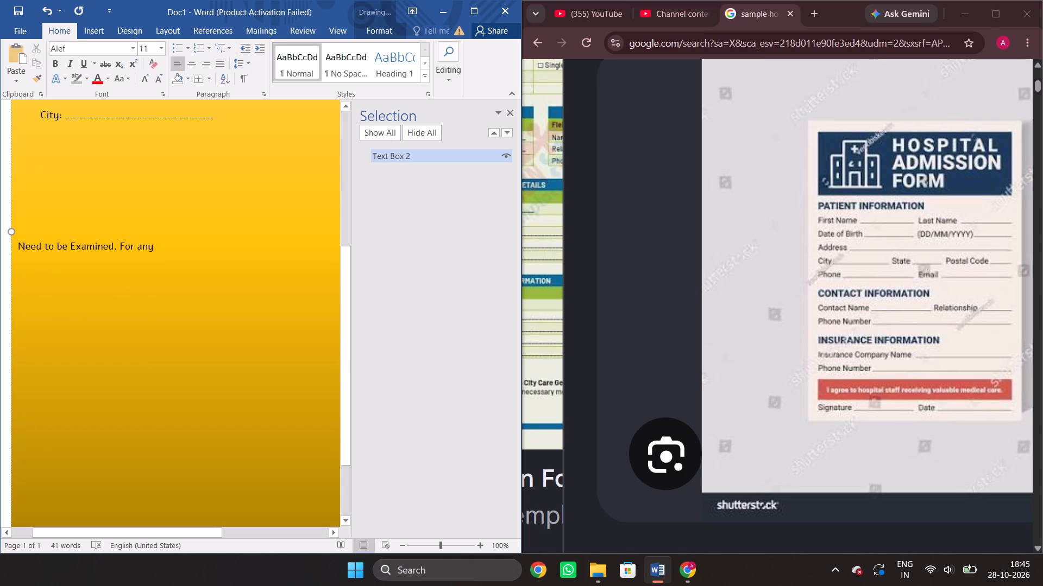
scroll(119, 196, "up", 1)
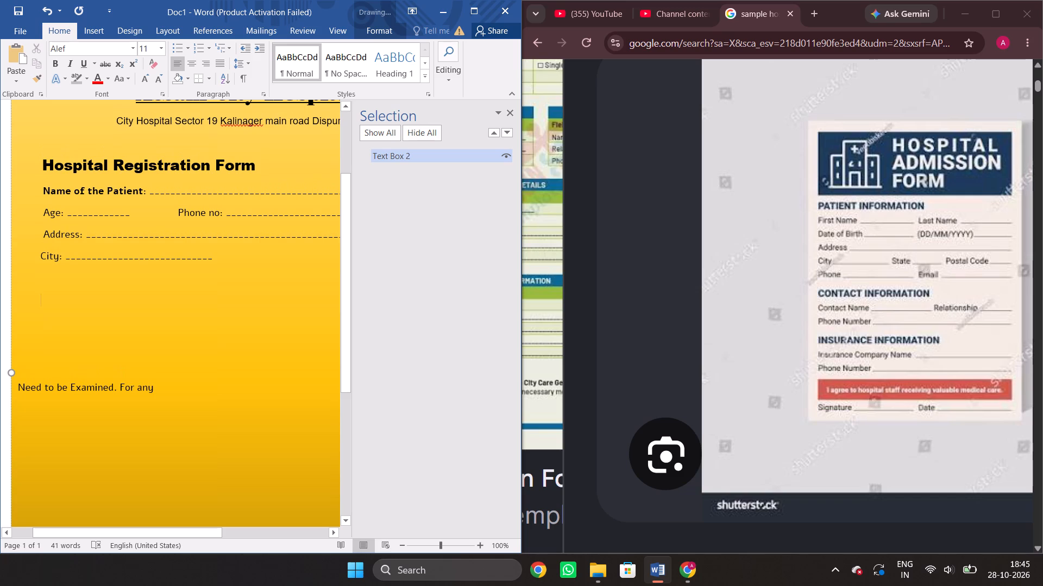
key("space")
Add a "Relationship:" label on the City line, separated from the City fill-in line by a gap of spaces.
left_click(279, 261)
key("space")
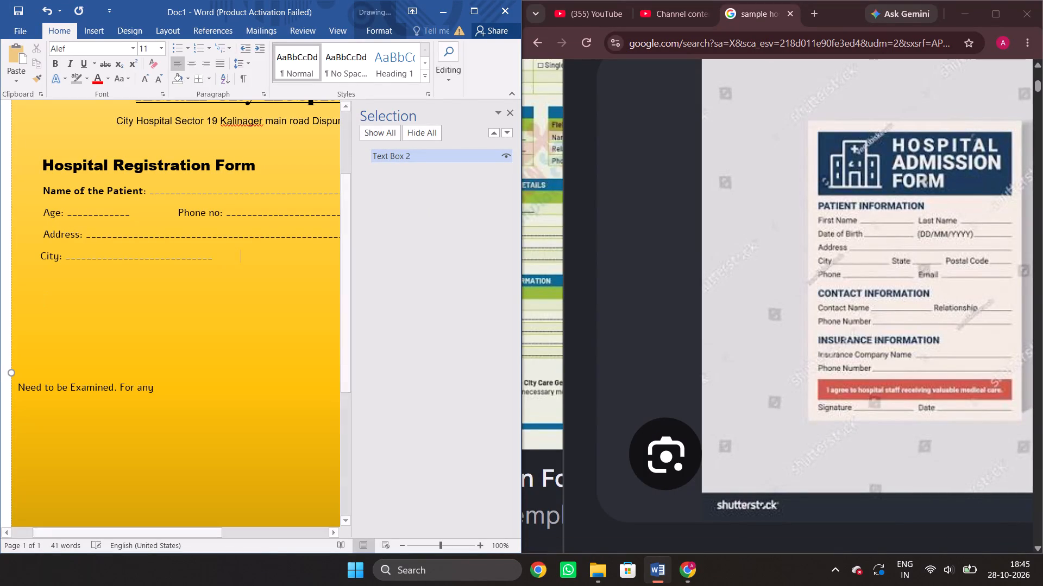
key("space")
key("space")
key("space")
key("space")
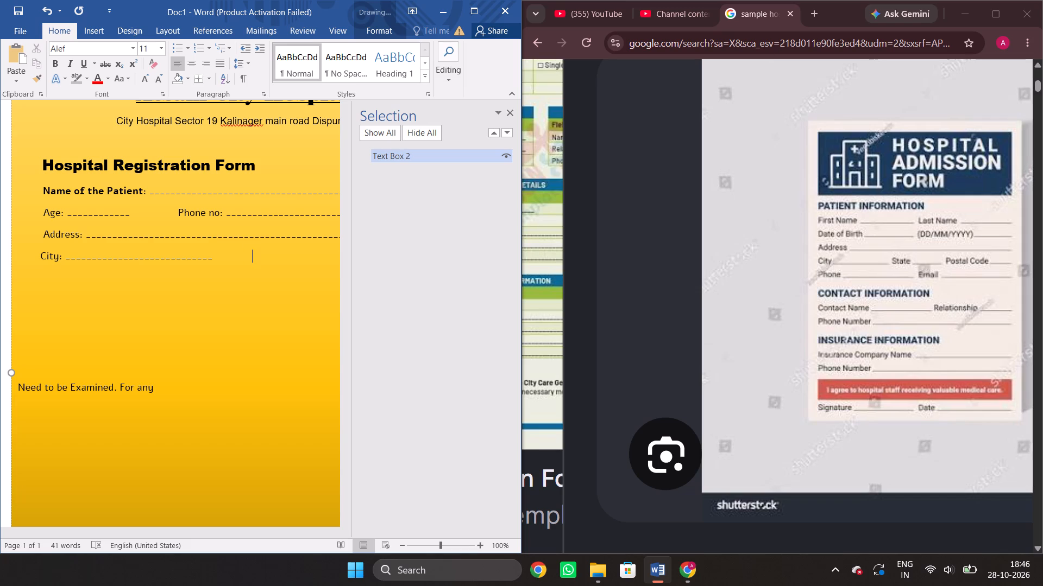
key("i")
key("l")
key("BackSpace")
key("BackSpace")
type("elation")
type("ship")
key("shift+colon")
key("space")
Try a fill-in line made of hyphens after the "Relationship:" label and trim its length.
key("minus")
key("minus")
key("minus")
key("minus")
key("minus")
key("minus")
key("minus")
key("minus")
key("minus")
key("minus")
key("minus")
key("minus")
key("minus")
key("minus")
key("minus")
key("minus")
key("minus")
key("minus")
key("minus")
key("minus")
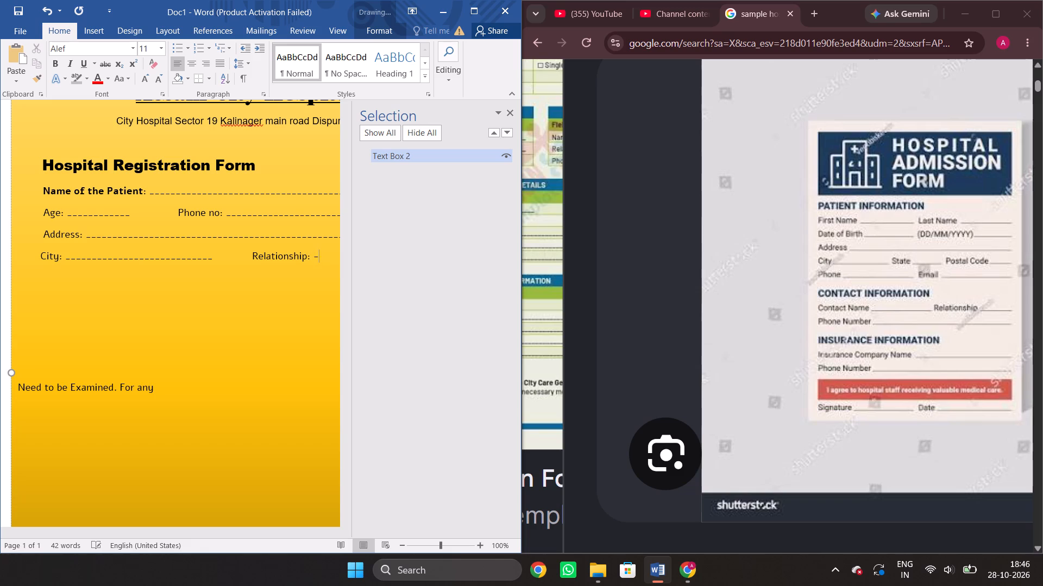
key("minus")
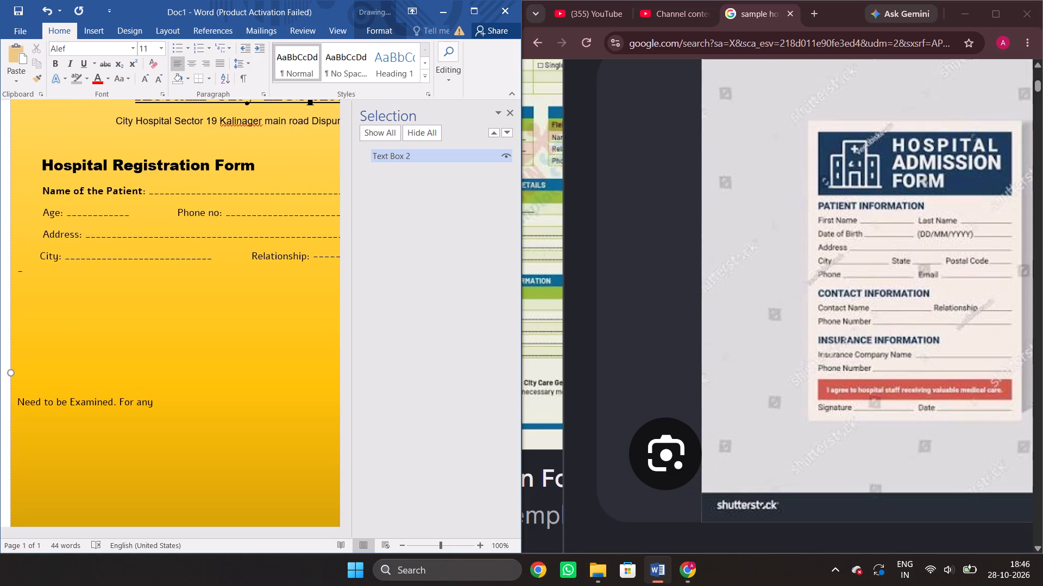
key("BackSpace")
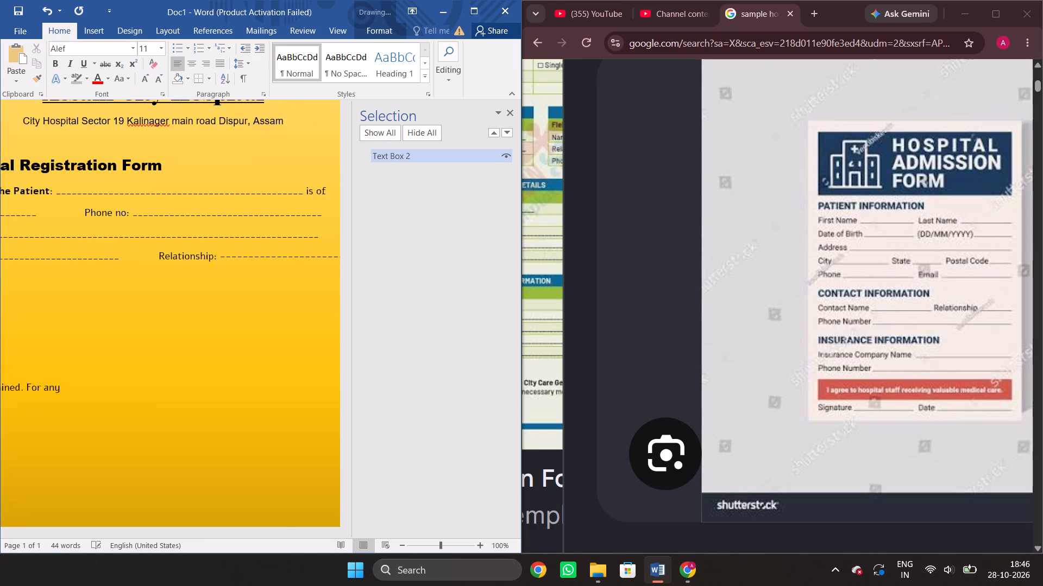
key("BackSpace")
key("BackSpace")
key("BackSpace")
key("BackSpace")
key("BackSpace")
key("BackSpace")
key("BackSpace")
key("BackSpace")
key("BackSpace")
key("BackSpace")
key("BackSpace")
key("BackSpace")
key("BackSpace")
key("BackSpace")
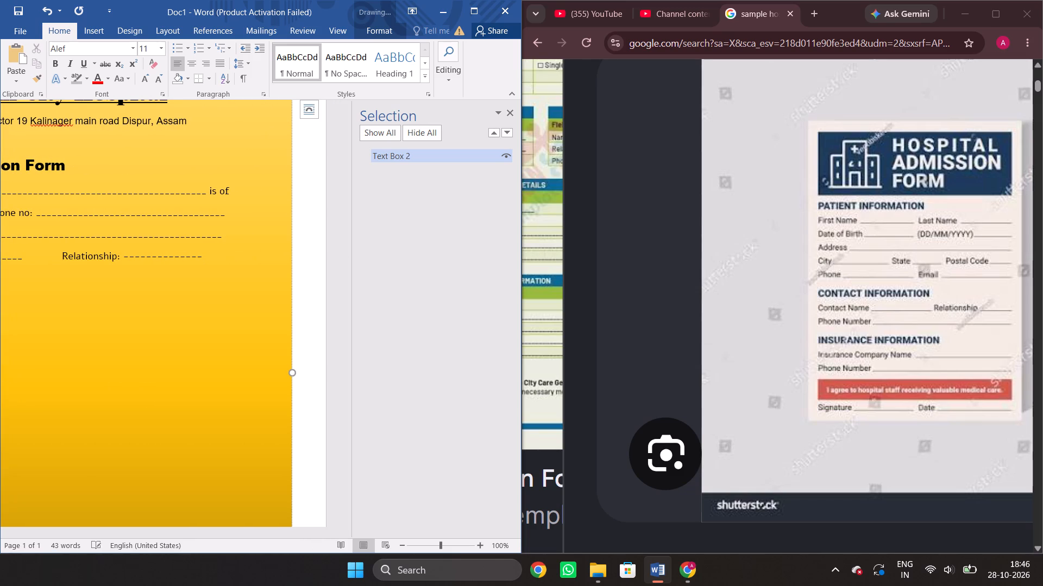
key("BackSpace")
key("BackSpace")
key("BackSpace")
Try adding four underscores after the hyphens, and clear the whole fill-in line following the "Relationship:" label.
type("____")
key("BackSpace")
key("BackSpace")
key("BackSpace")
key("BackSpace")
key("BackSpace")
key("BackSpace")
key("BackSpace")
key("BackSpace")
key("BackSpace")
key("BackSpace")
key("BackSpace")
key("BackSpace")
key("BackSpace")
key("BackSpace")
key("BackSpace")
Add an underscore fill-in line after the "Relationship:" label.
type("__")
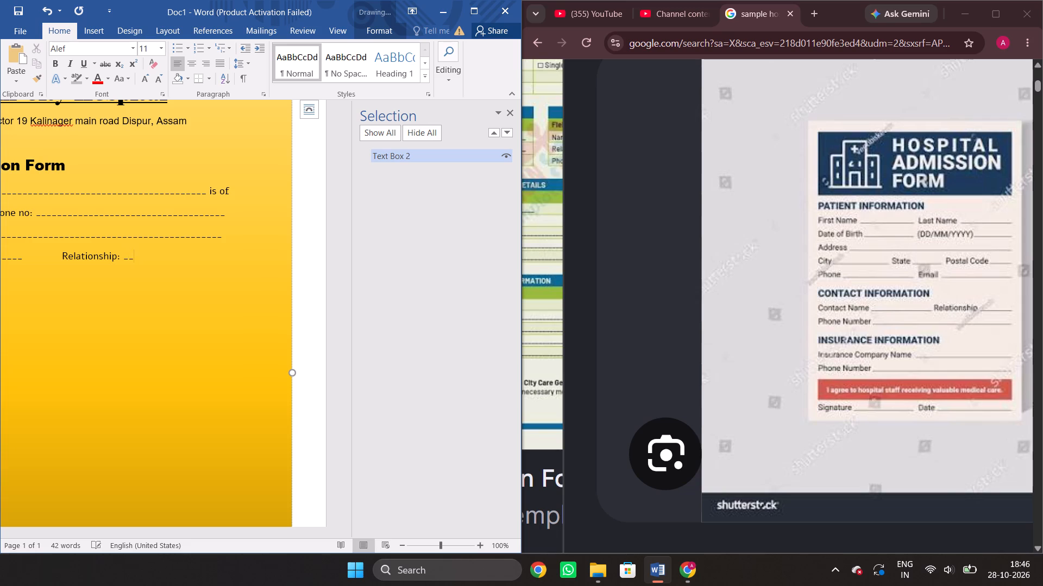
type("____________")
Delete the spaces between the City fill-in line and the "Relationship:" label.
left_click(60, 254)
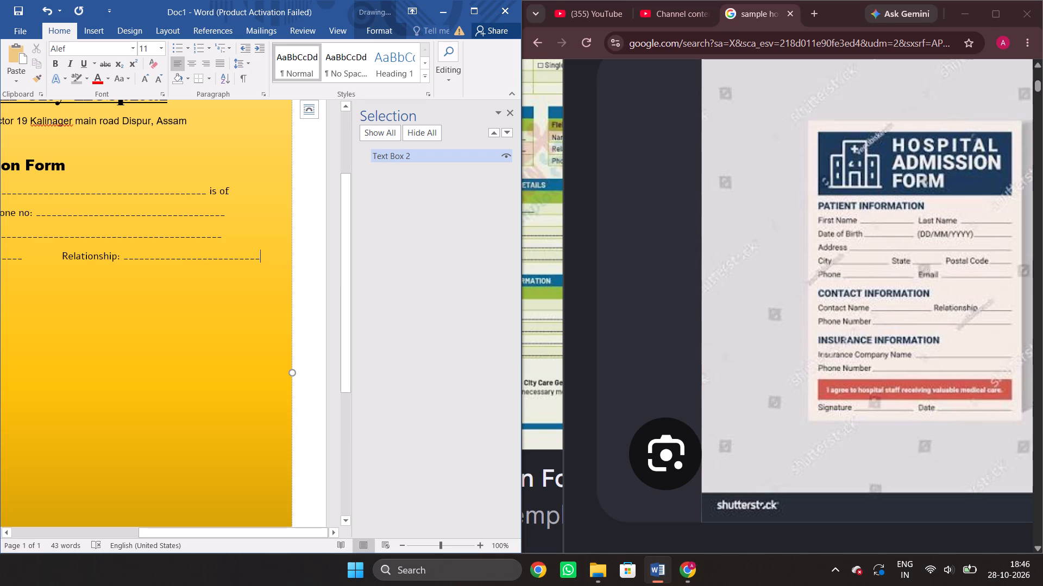
key("BackSpace")
key("BackSpace")
key("BackSpace")
key("BackSpace")
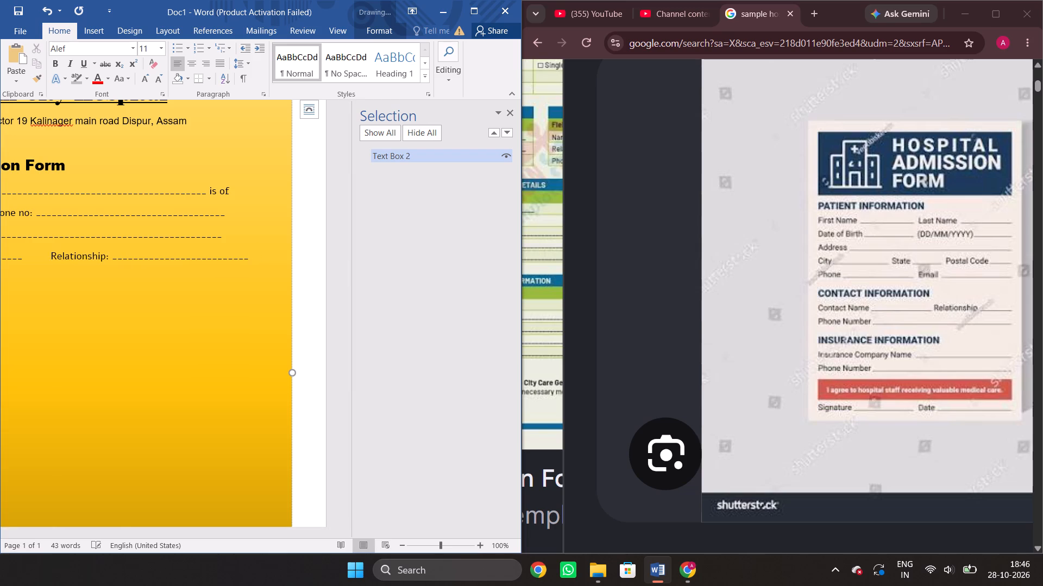
key("BackSpace")
key("BackSpace")
key("BackSpace")
key("BackSpace")
key("BackSpace")
key("BackSpace")
key("BackSpace")
key("BackSpace")
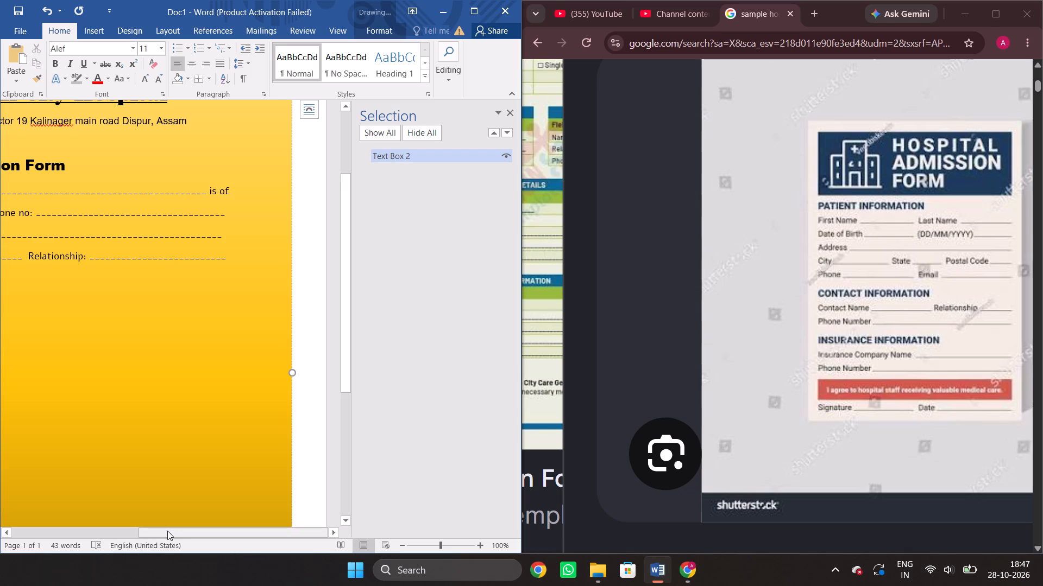
left_click_drag(167, 531, 52, 533)
key("BackSpace")
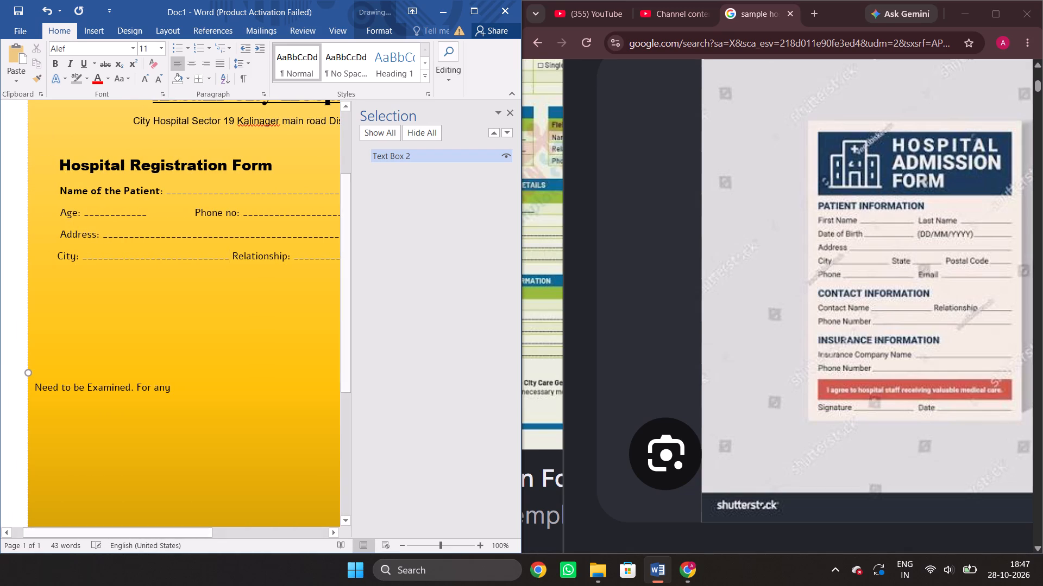
Shorten the City fill-in line by four underscores and insert two spaces before the "Relationship:" label.
key("BackSpace")
key("BackSpace")
key("BackSpace")
key("BackSpace")
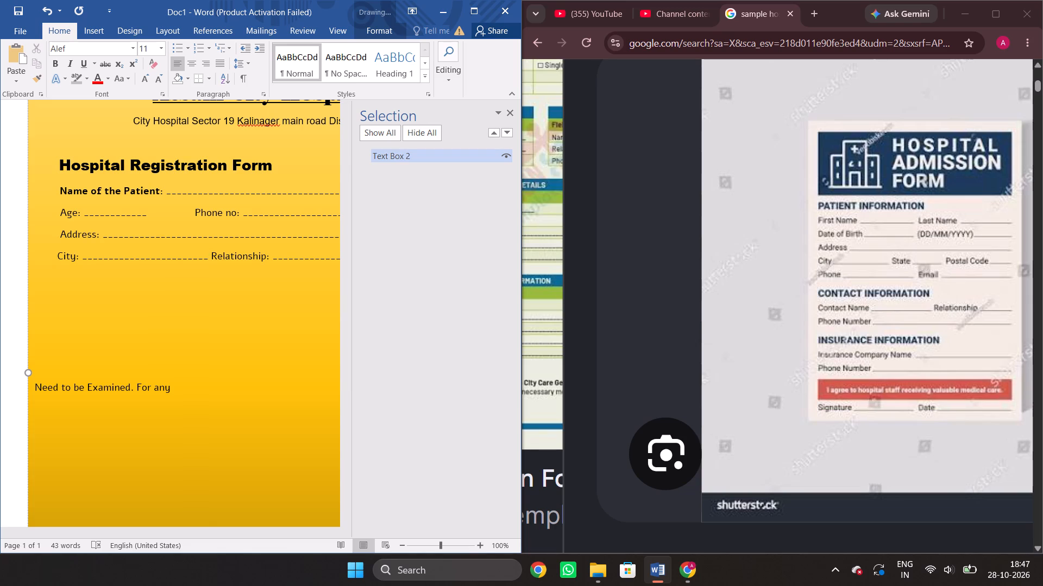
key("space")
key("space")
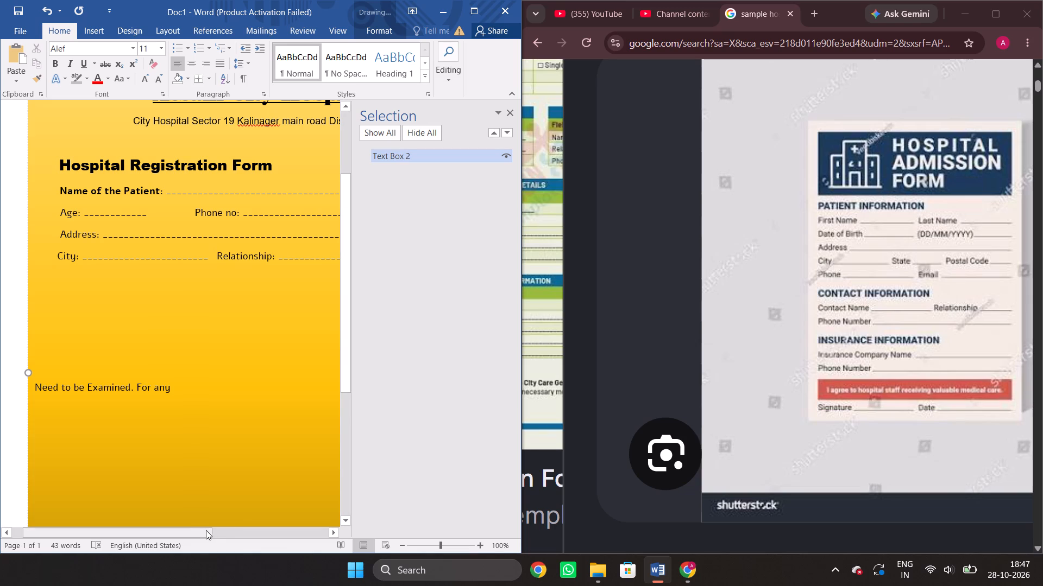
Widen the gap before the "Relationship:" label by four spaces.
left_click_drag(204, 530, 278, 547)
key("space")
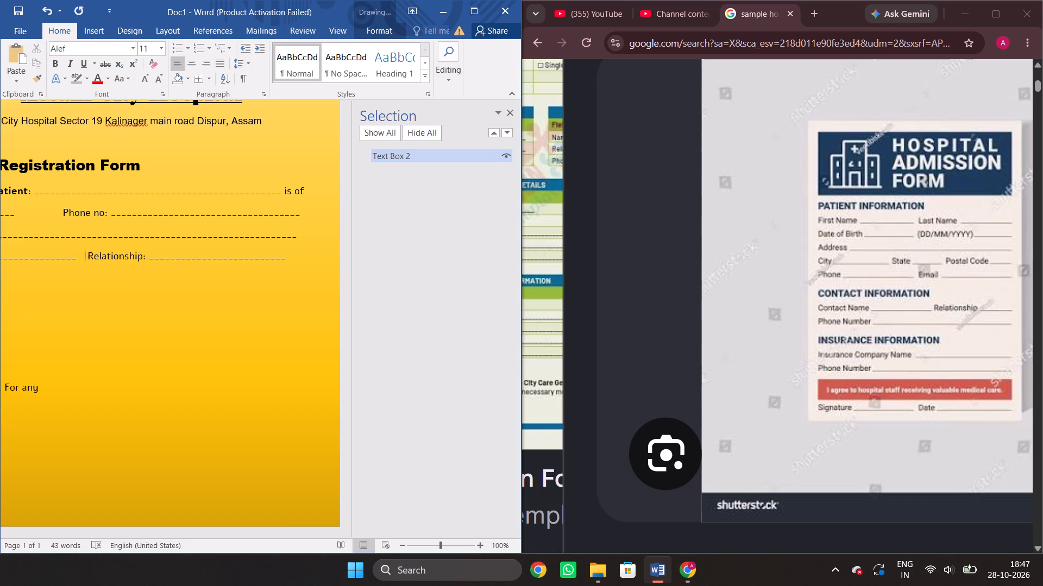
key("space")
key("space")
key("space")
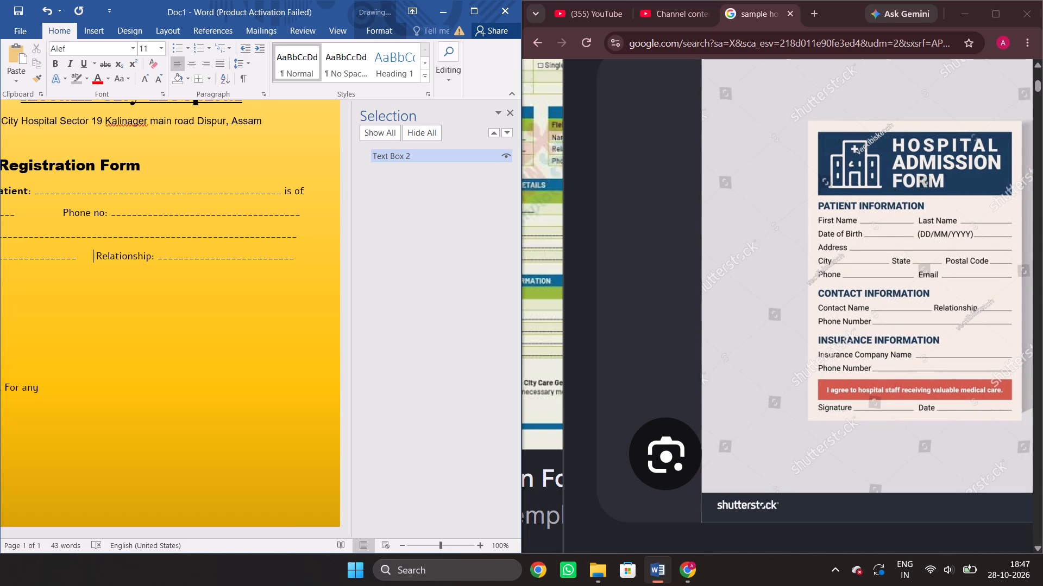
Remove the line break after the Relationship fill-in line and extend that line by one underscore.
key("Right")
key("Right")
key("Right")
key("Right")
key("Right")
key("Right")
key("Right")
key("Right")
key("Right")
key("Right")
key("Right")
key("Right")
key("Right")
key("Right")
key("Right")
key("Right")
key("Right")
key("Right")
key("Right")
key("Right")
key("Right")
key("Right")
key("Right")
key("Right")
key("Right")
key("Right")
key("Right")
key("Right")
key("Right")
key("Right")
key("Right")
key("Right")
key("Right")
key("Right")
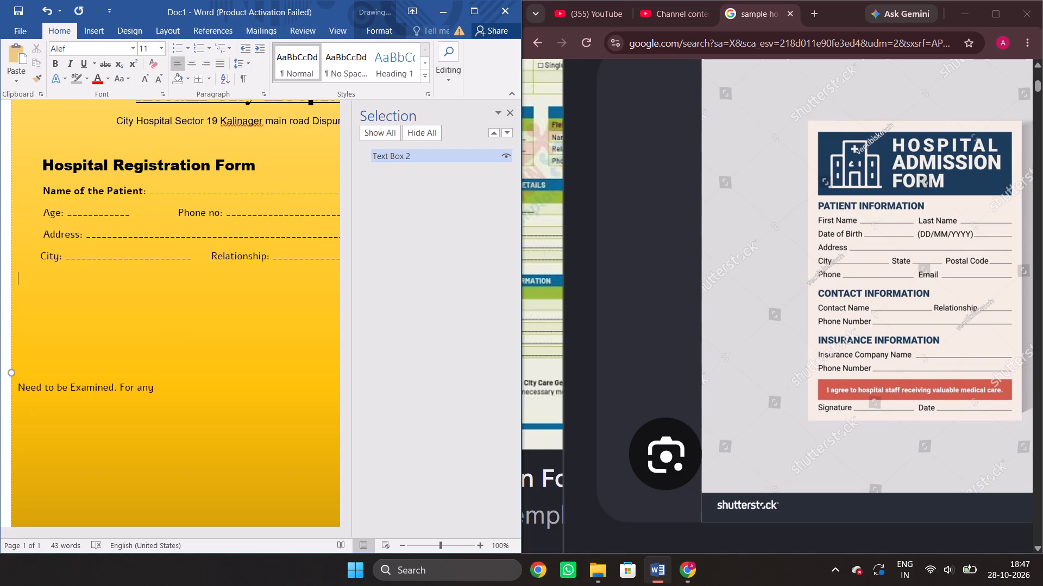
key("BackSpace")
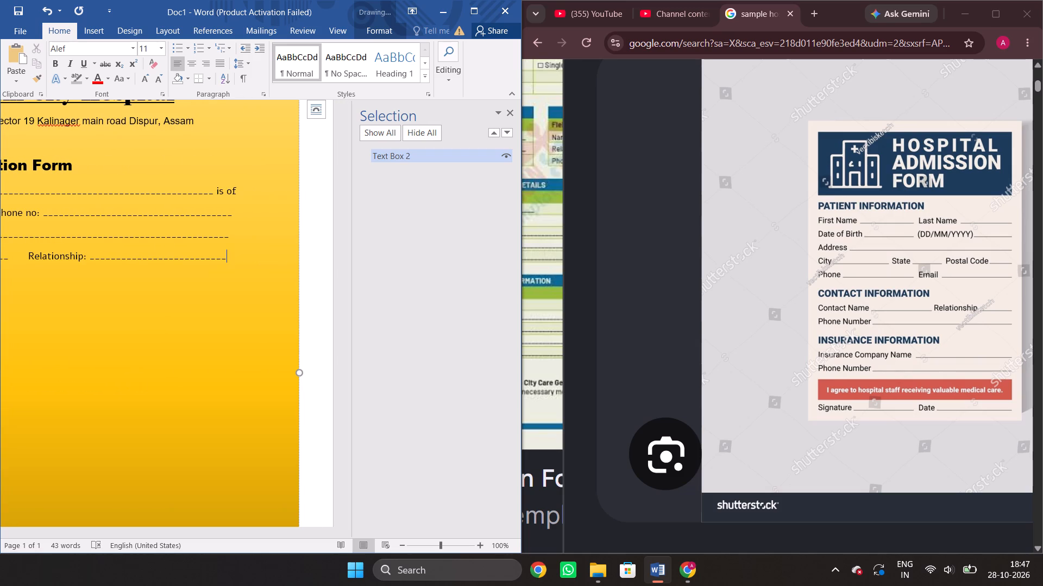
key("shift+underscore")
Extend the Address fill-in line by one underscore.
key("Up")
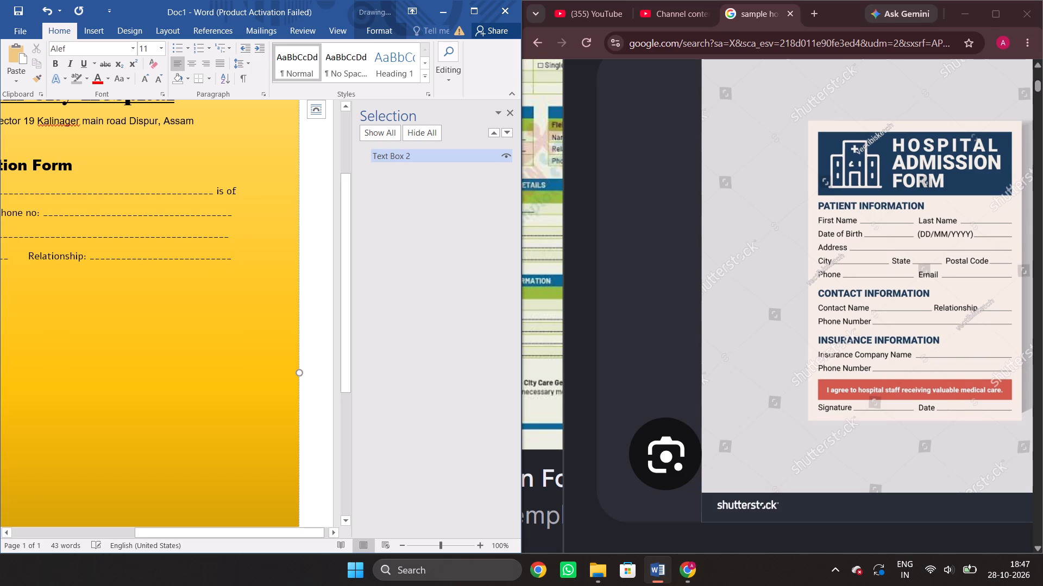
key("shift+underscore")
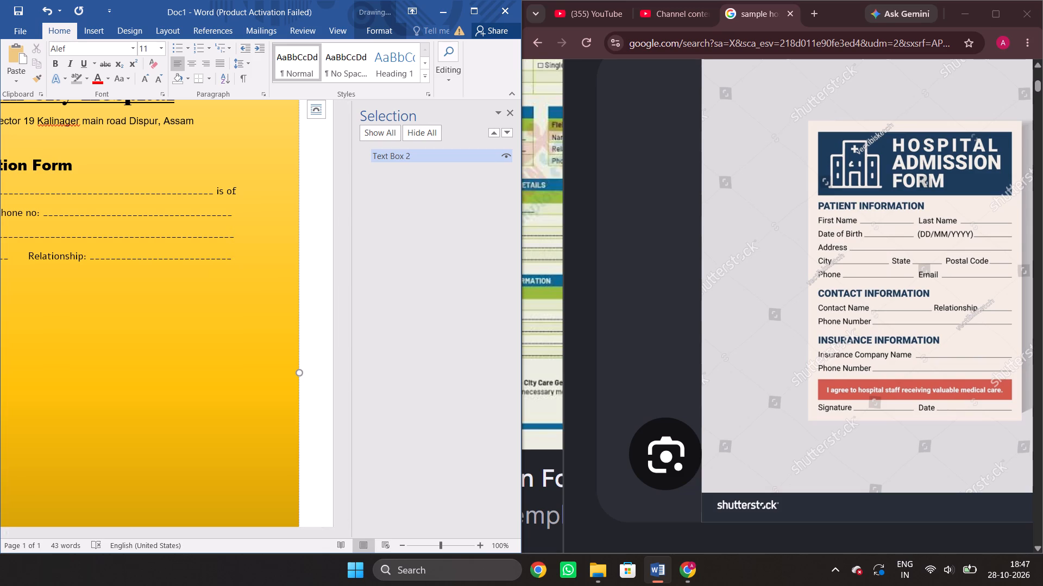
Clear the trailing space after the Relationship fill-in line and add another underscore directly to its end.
key("Down")
key("shift+underscore")
key("BackSpace")
key("BackSpace")
key("shift+underscore")
Add a new line below the City line, indented with spaces, with the label "Date:".
key("Return")
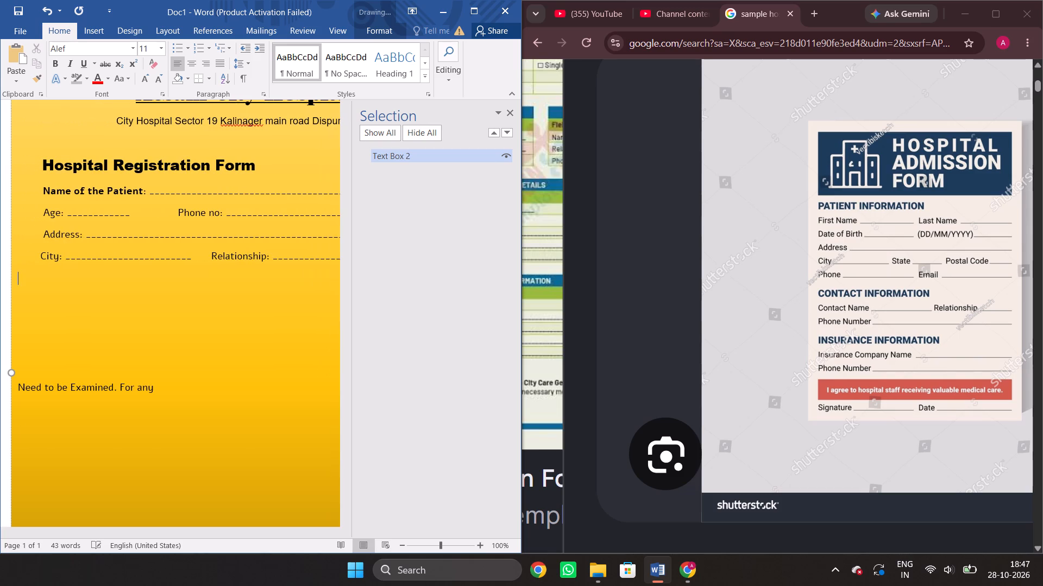
key("space")
key("space")
key("space")
key("space")
key("space")
key("space")
key("space")
key("space")
key("space")
key("space")
key("space")
key("BackSpace")
key("BackSpace")
key("BackSpace")
key("space")
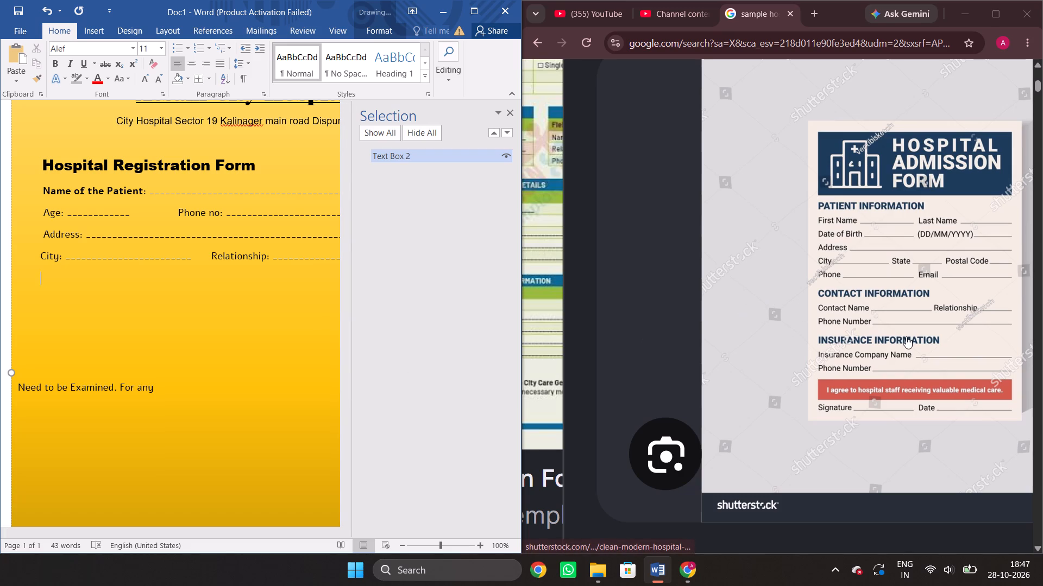
scroll(906, 336, "down", 1)
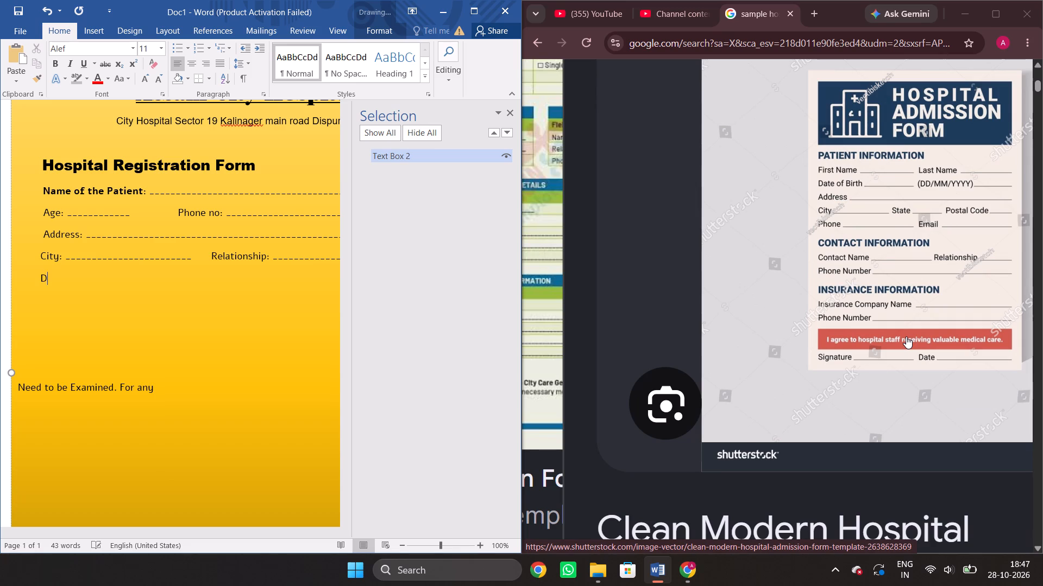
type("ate")
key("shift+colon")
key("space")
Add a short underscore fill-in line after the "Date:" label.
key("shift+underscore")
key("shift+underscore")
key("shift+underscore")
key("shift+underscore")
key("shift+underscore")
key("shift+underscore")
key("shift+underscore")
key("shift+underscore")
key("shift+underscore")
key("shift+underscore")
key("shift+underscore")
key("shift+underscore")
key("shift+underscore")
key("shift+underscore")
key("shift+underscore")
type("__")
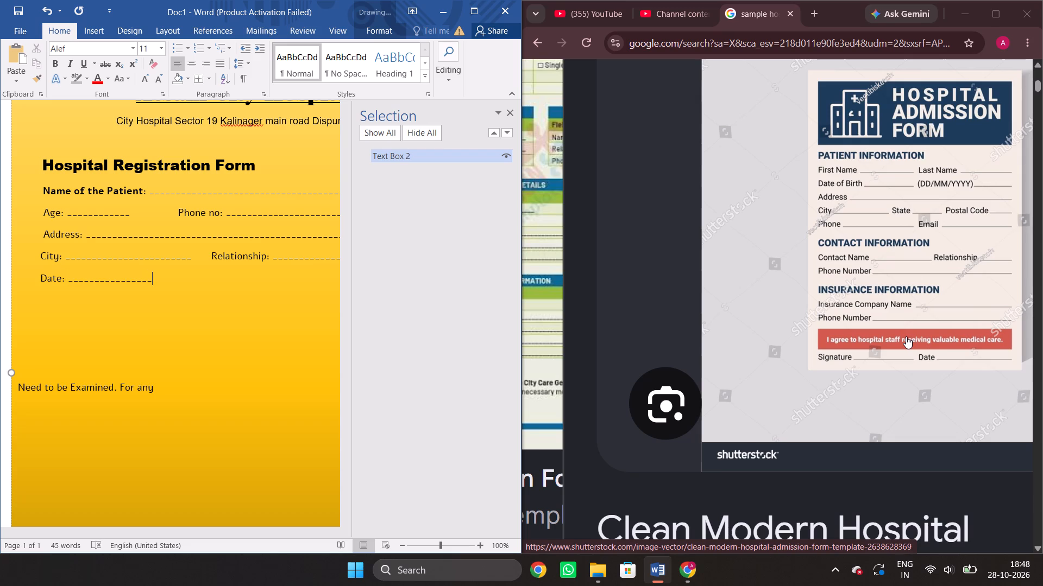
Insert 19 spaces after the Date fill-in line to make room for another field.
key("space")
key("space")
key("space")
key("space")
key("space")
key("space")
key("space")
key("space")
key("space")
key("space")
key("space")
key("space")
key("space")
key("space")
key("space")
key("space")
key("space")
key("space")
key("space")
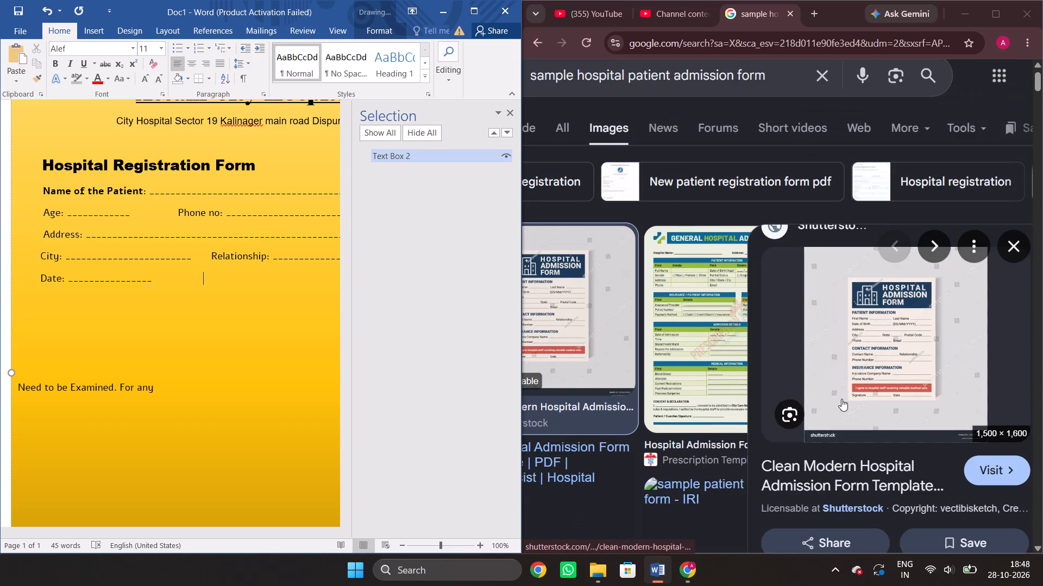
Examine other sample hospital admission forms in the image results, including the General Hospital Admission Form, for further fields to include.
scroll(841, 399, "down", 5)
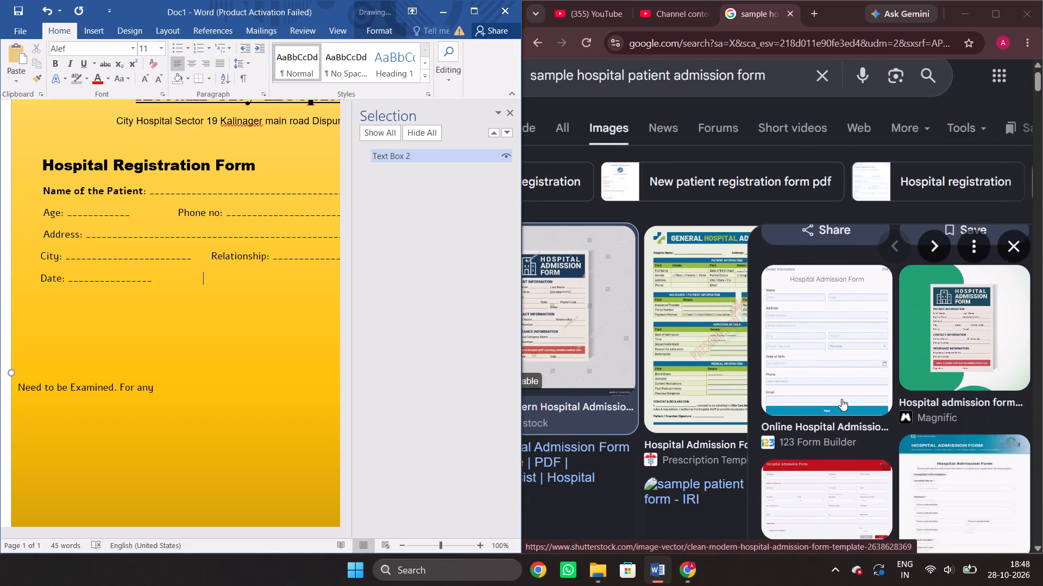
scroll(841, 399, "down", 1)
left_click(787, 373)
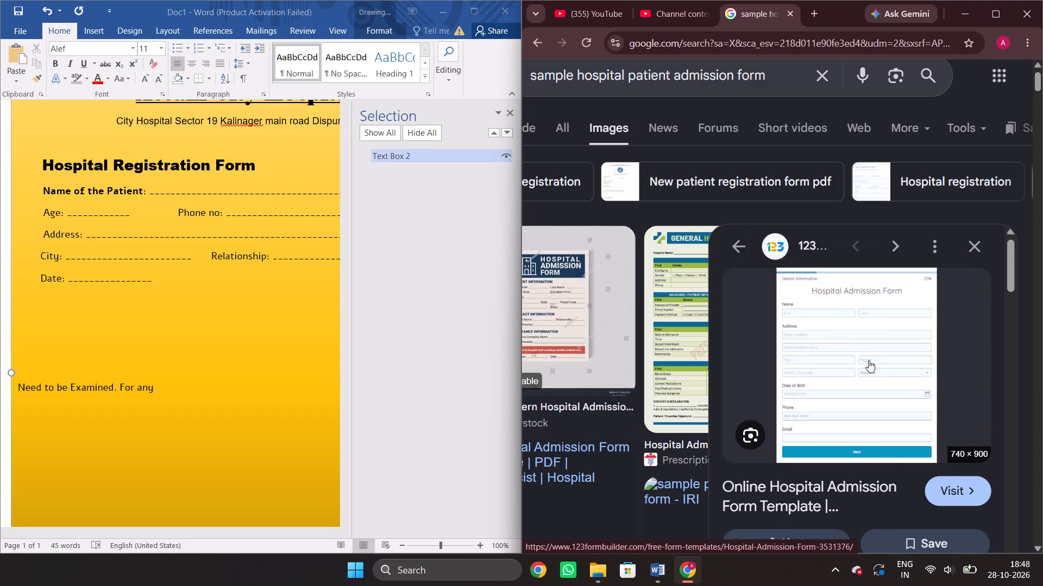
scroll(869, 360, "down", 1)
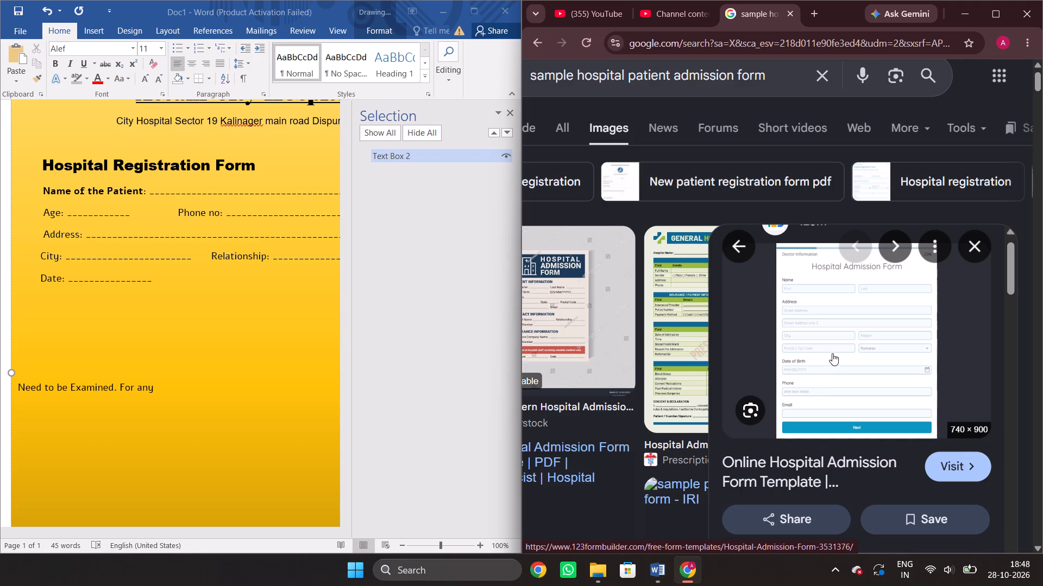
scroll(832, 353, "down", 6)
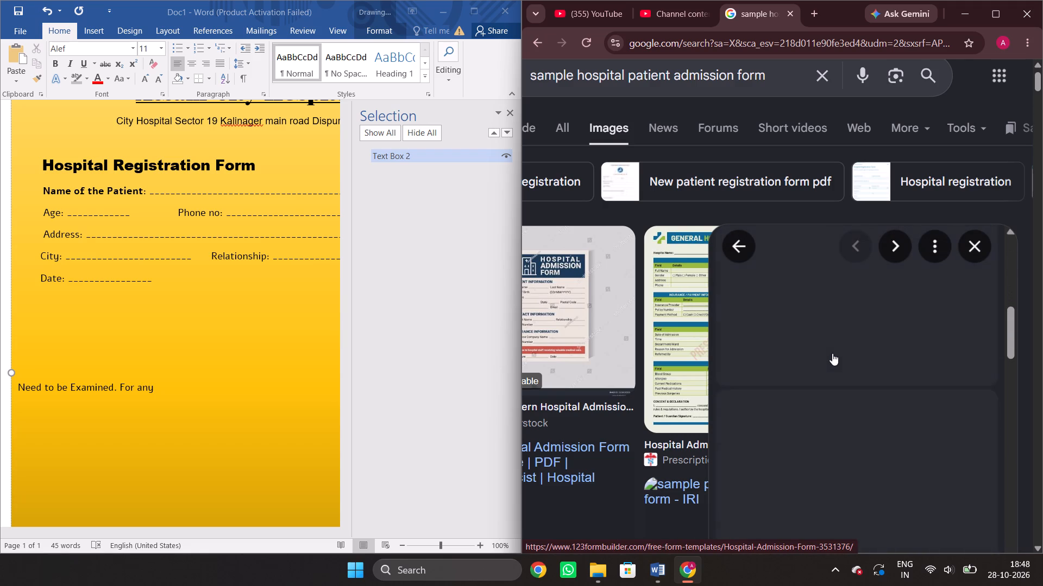
scroll(832, 353, "down", 1)
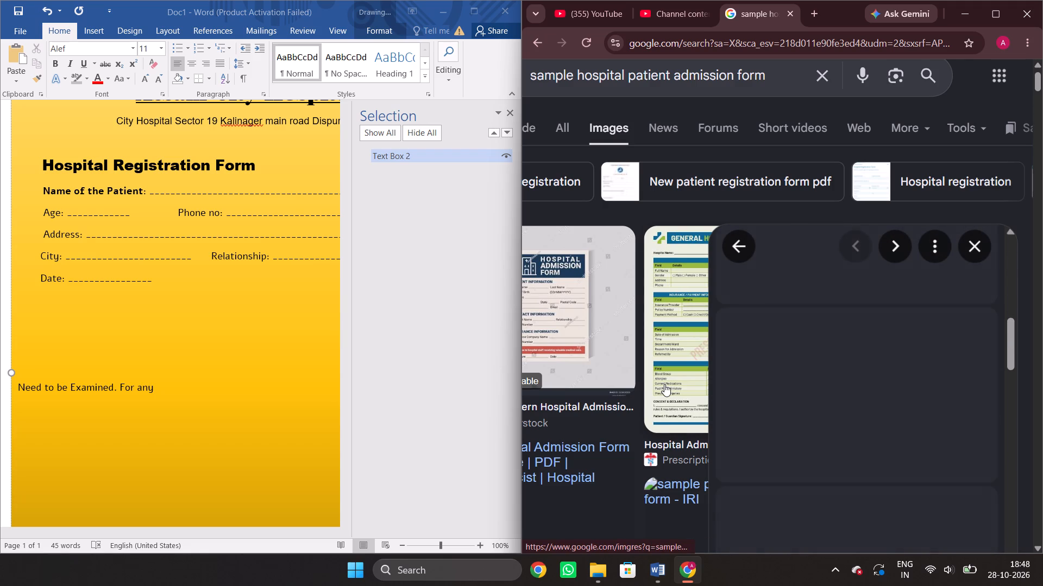
left_click(664, 384)
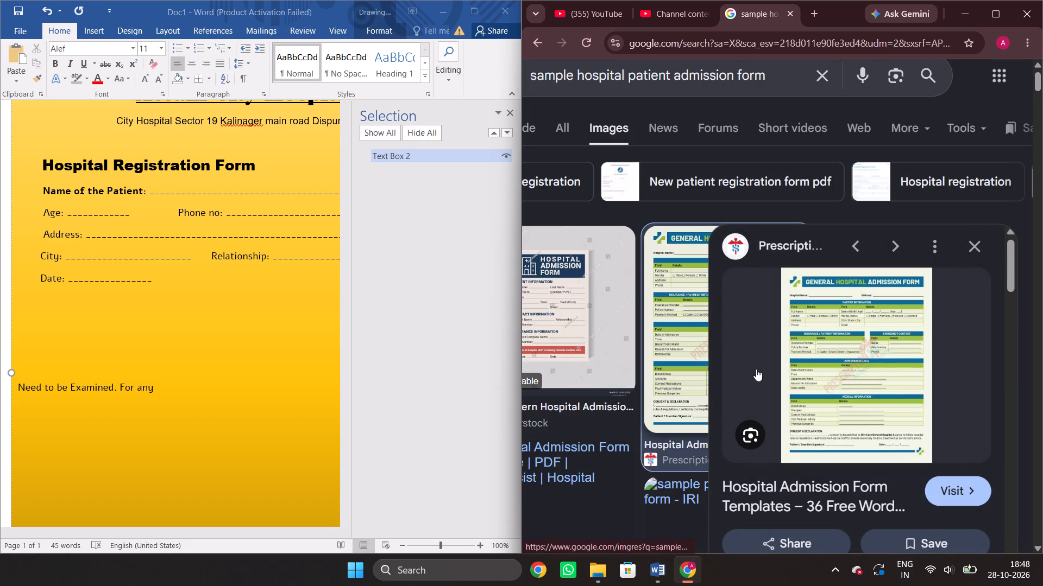
scroll(874, 404, "left", 1)
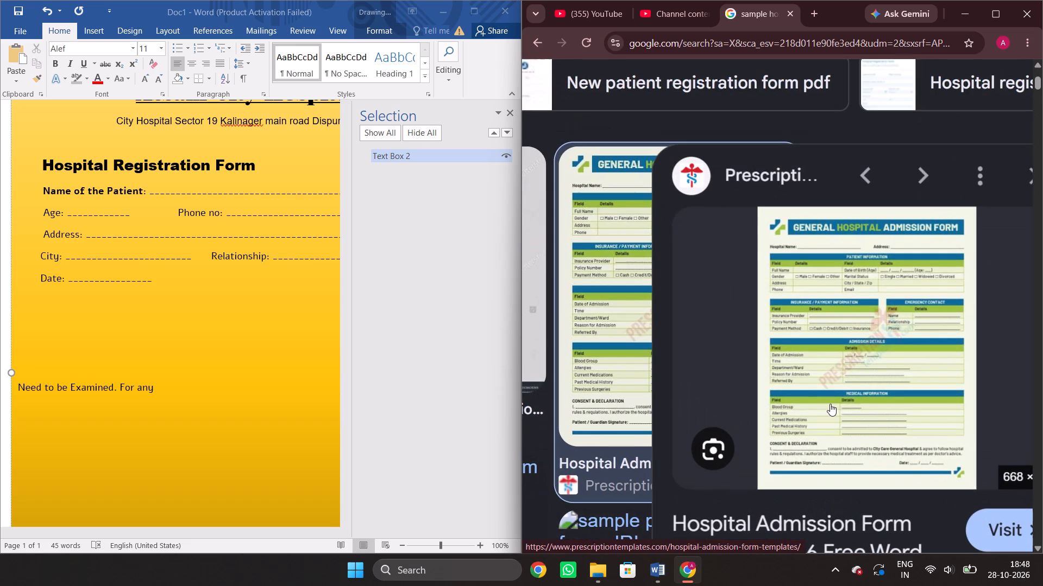
scroll(830, 404, "left", 1)
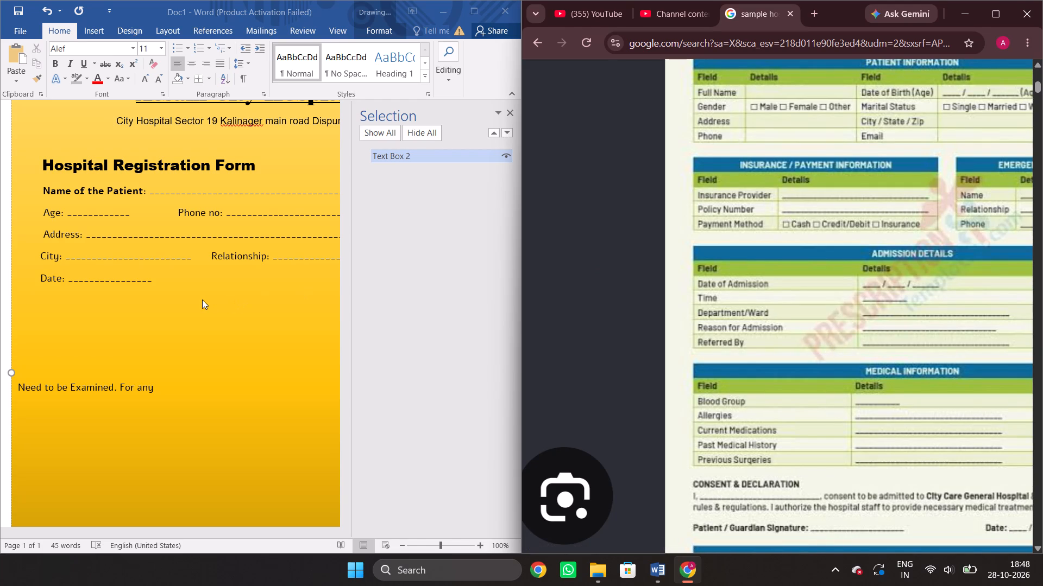
Shorten the gap after the Date fill-in line by seven spaces and enter the label "Male" followed by a space.
left_click(181, 281)
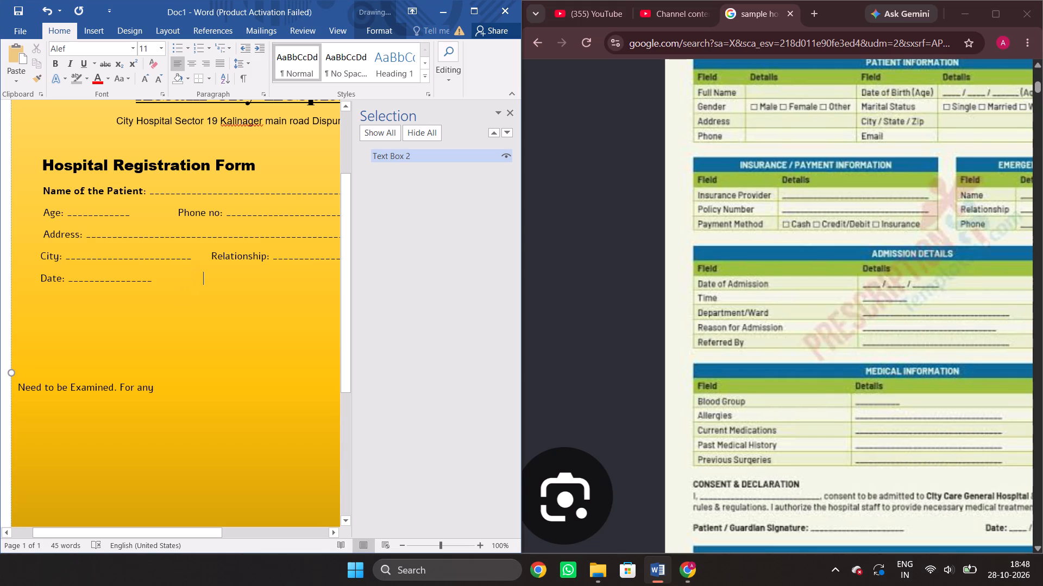
key("BackSpace")
key("BackSpace")
key("BackSpace")
key("BackSpace")
key("BackSpace")
key("BackSpace")
key("BackSpace")
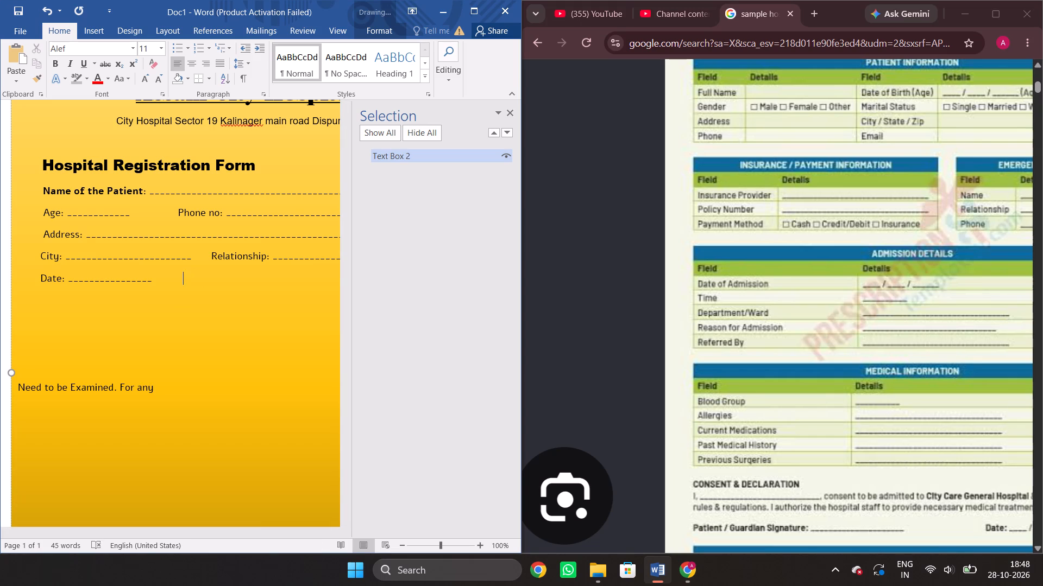
key("a")
type("le")
key("space")
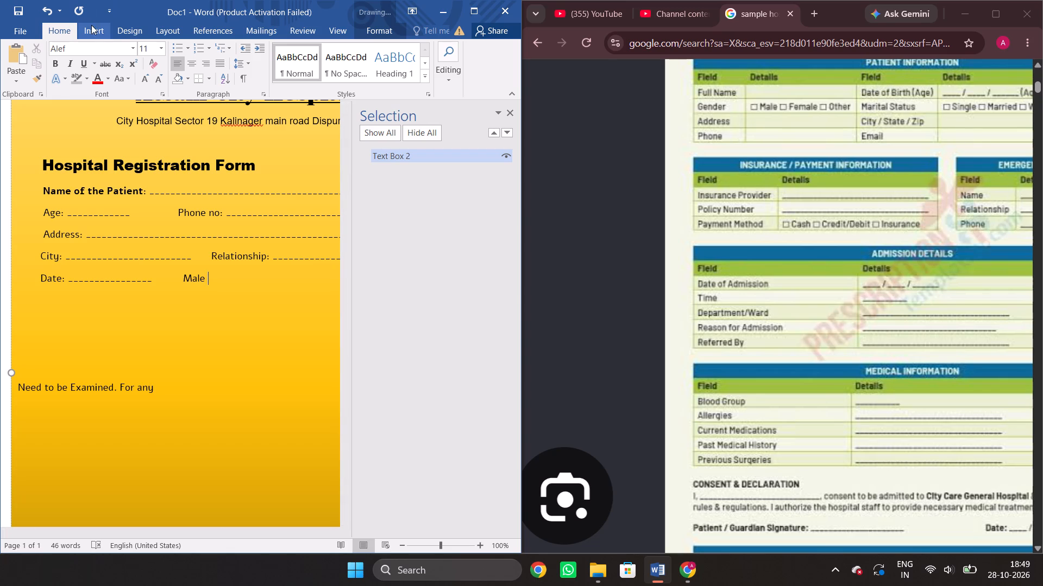
Draw a small rounded rectangle as a tick box after the "Male" label, enlarging it to about the line's height.
left_click(91, 28)
left_click(136, 53)
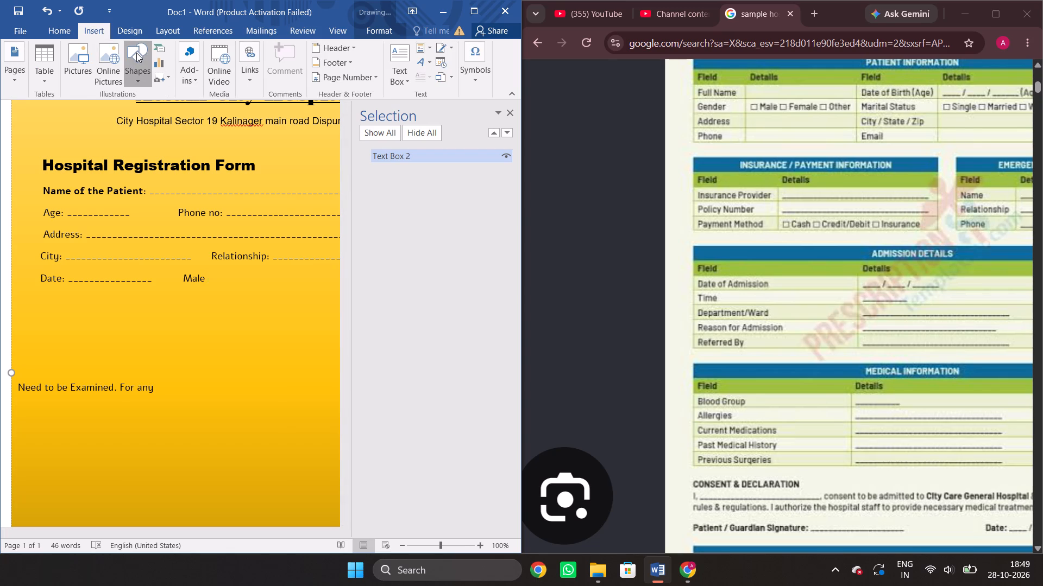
left_click(194, 107)
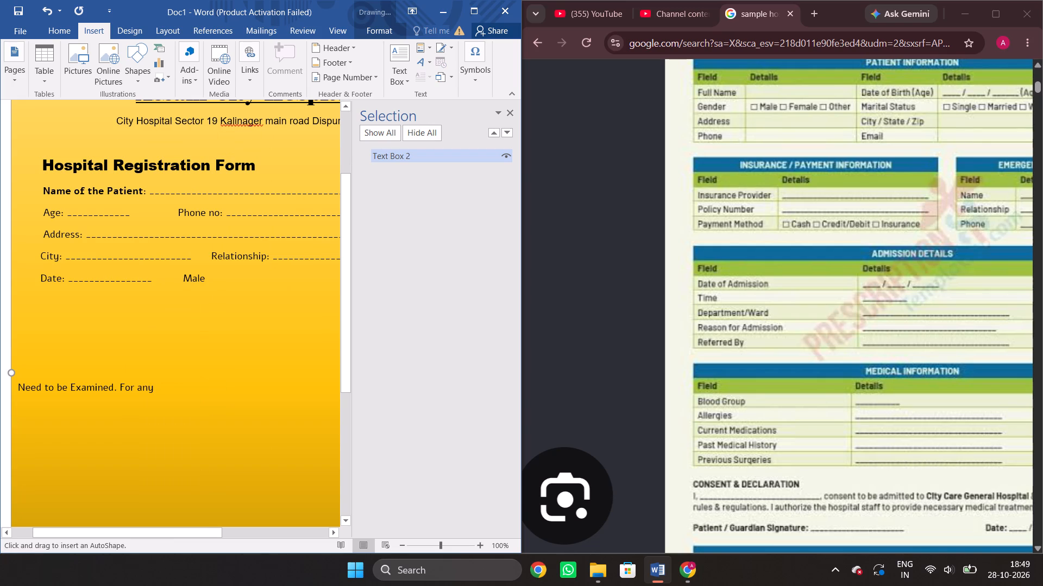
left_click_drag(210, 273, 225, 280)
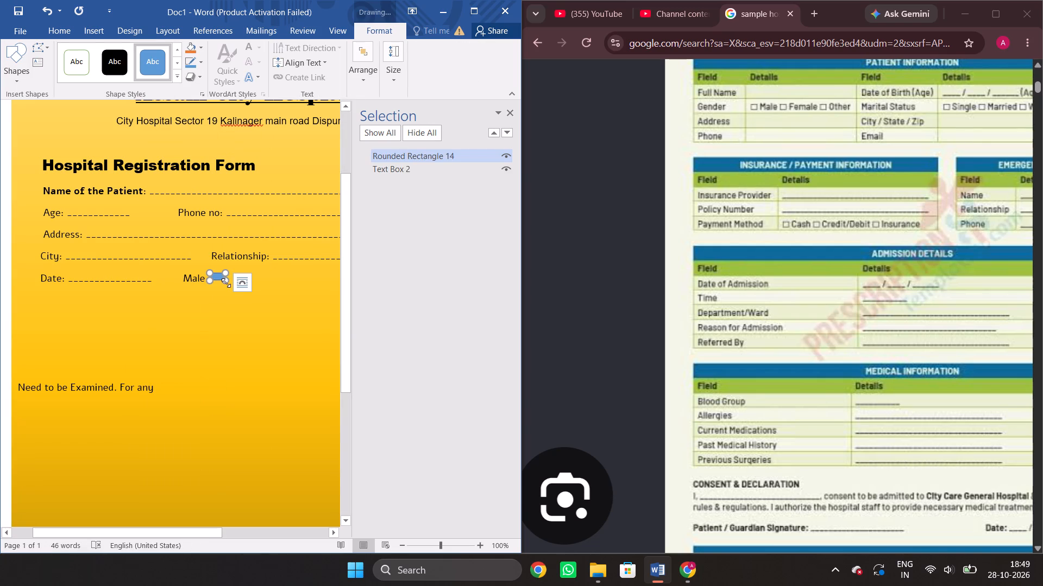
left_click_drag(225, 282, 229, 289)
left_click(220, 282)
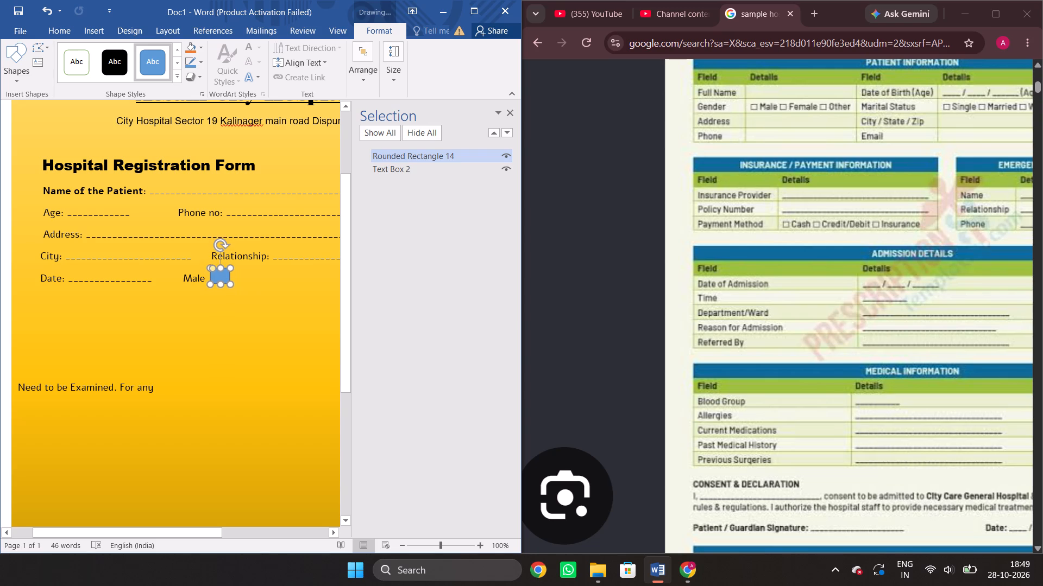
left_click(263, 318)
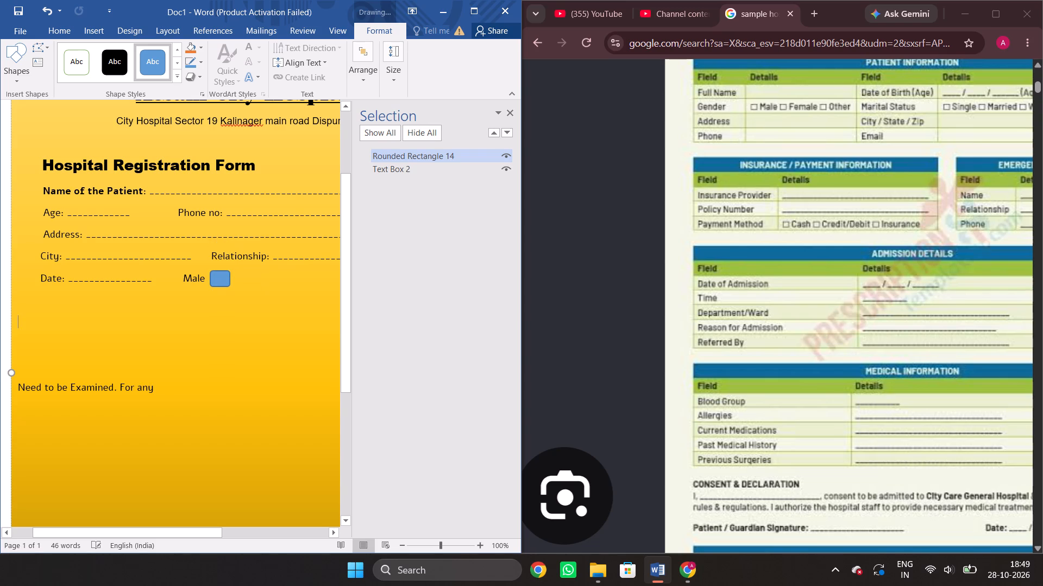
Enter the label "Female" after the Male tick box, with three spaces before it and two after.
left_click(237, 278)
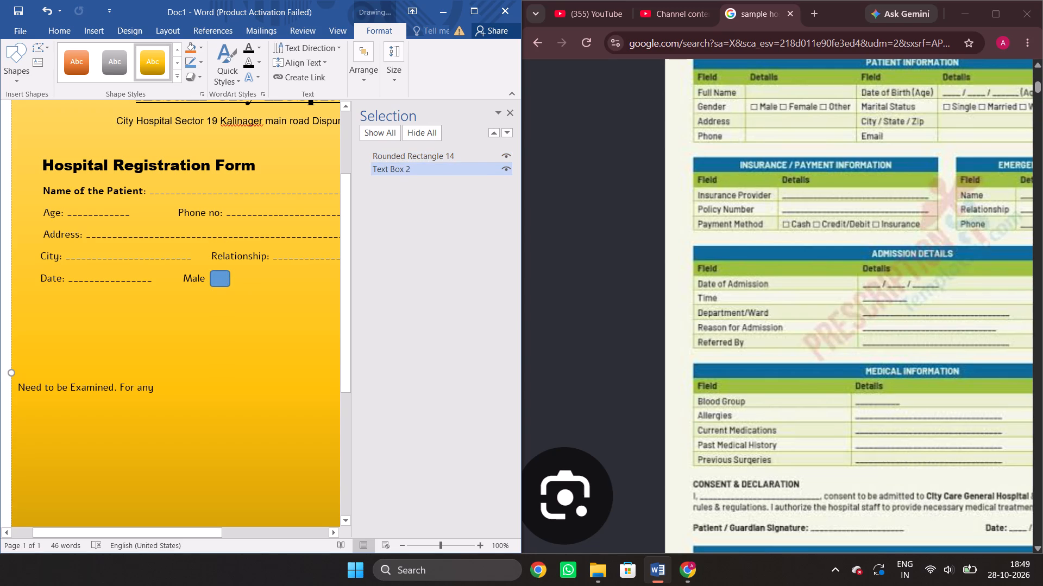
key("space")
key("space")
key("space")
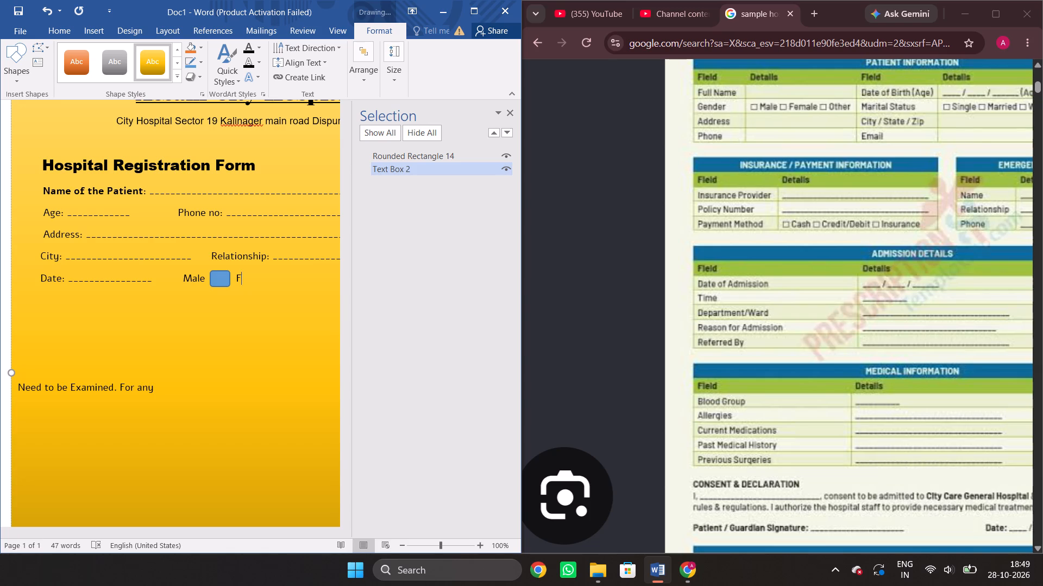
key("e")
type("mal")
key("e")
key("space")
key("space")
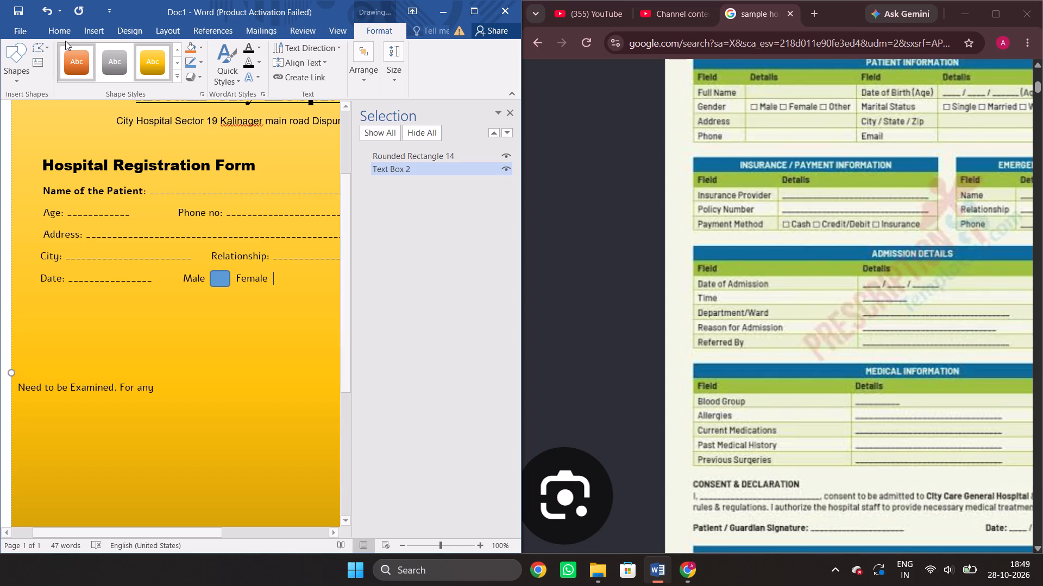
Draw a matching rounded rectangle tick box after the "Female" label and adjust its size and alignment to the Male box.
left_click(96, 26)
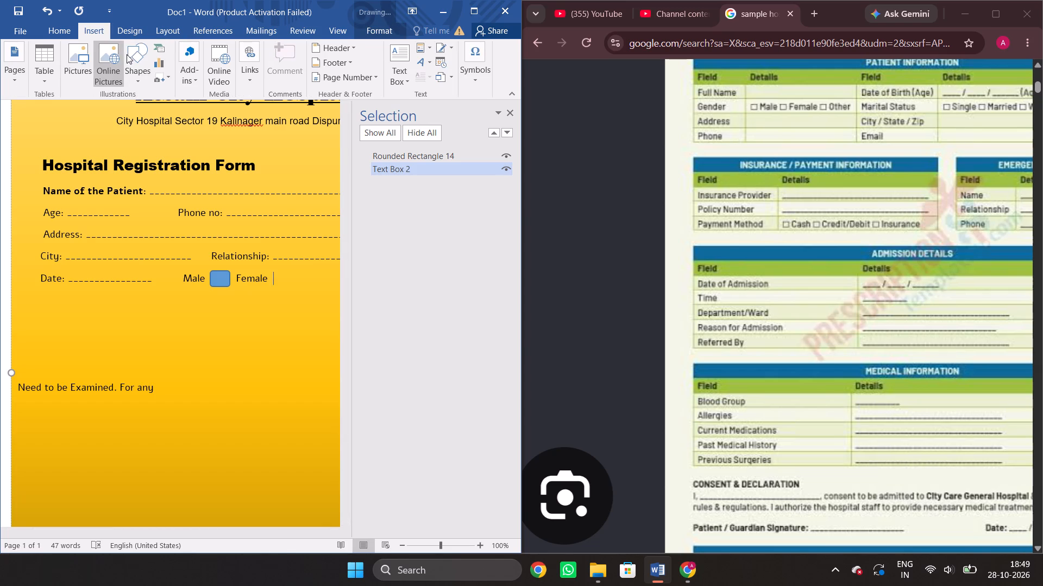
left_click(136, 54)
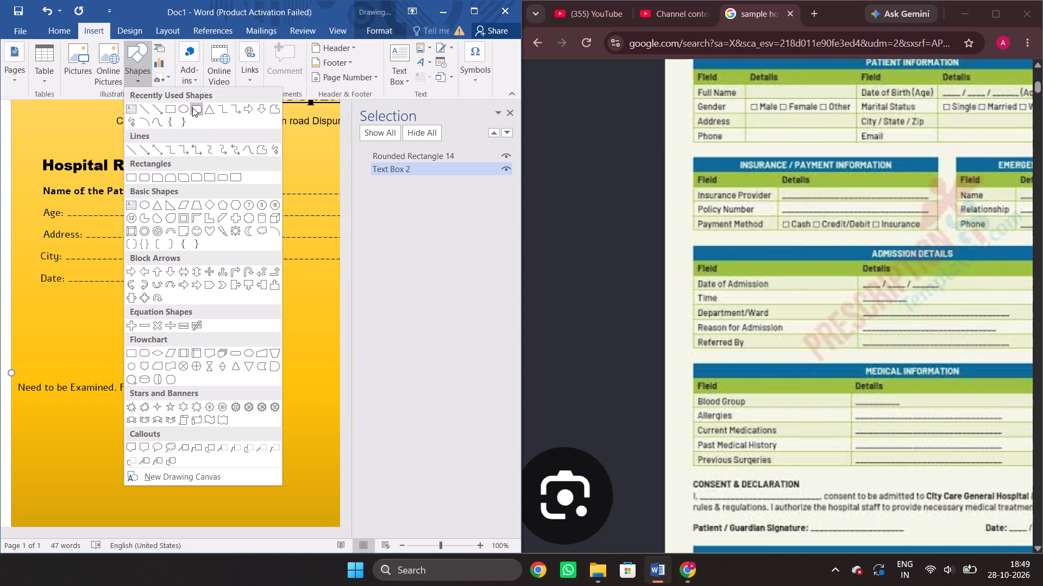
left_click(193, 107)
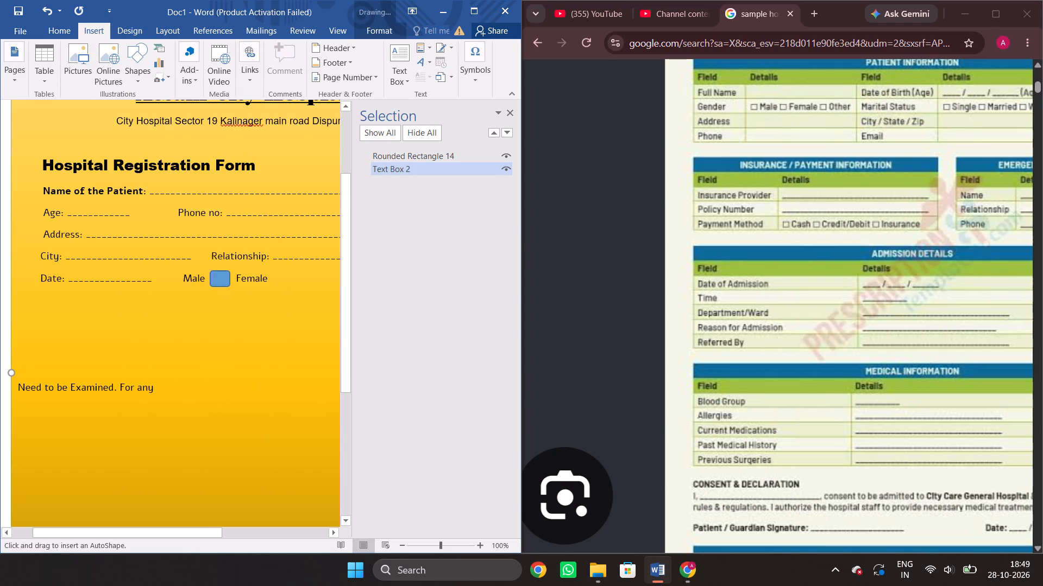
left_click_drag(275, 273, 299, 288)
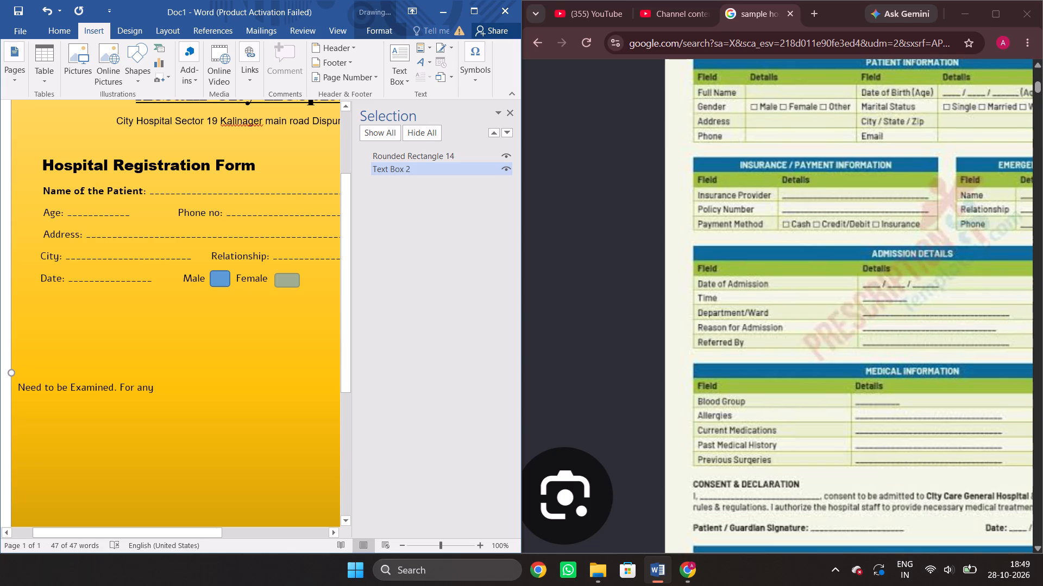
left_click_drag(299, 288, 297, 290)
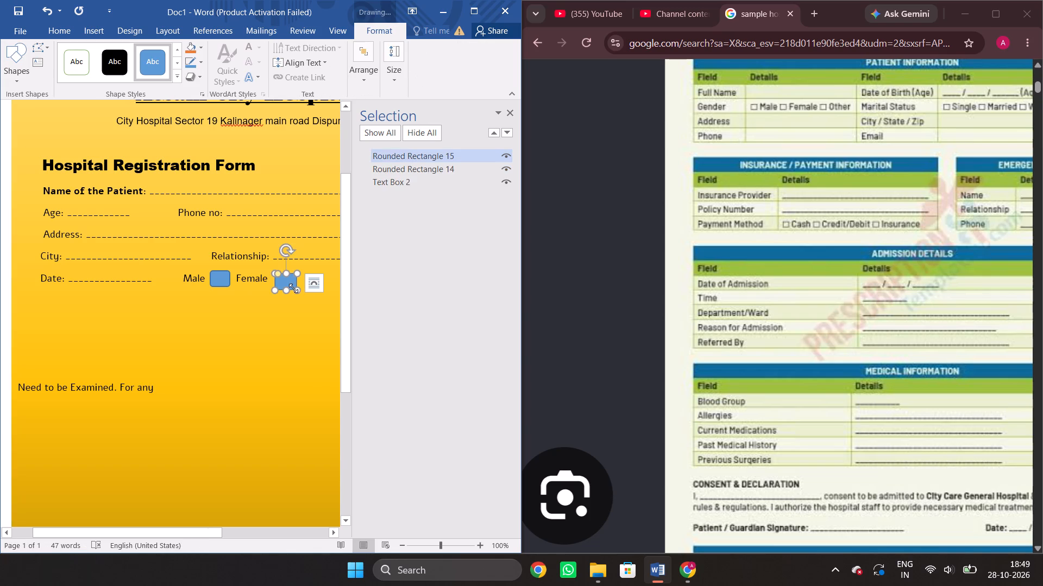
left_click(286, 281)
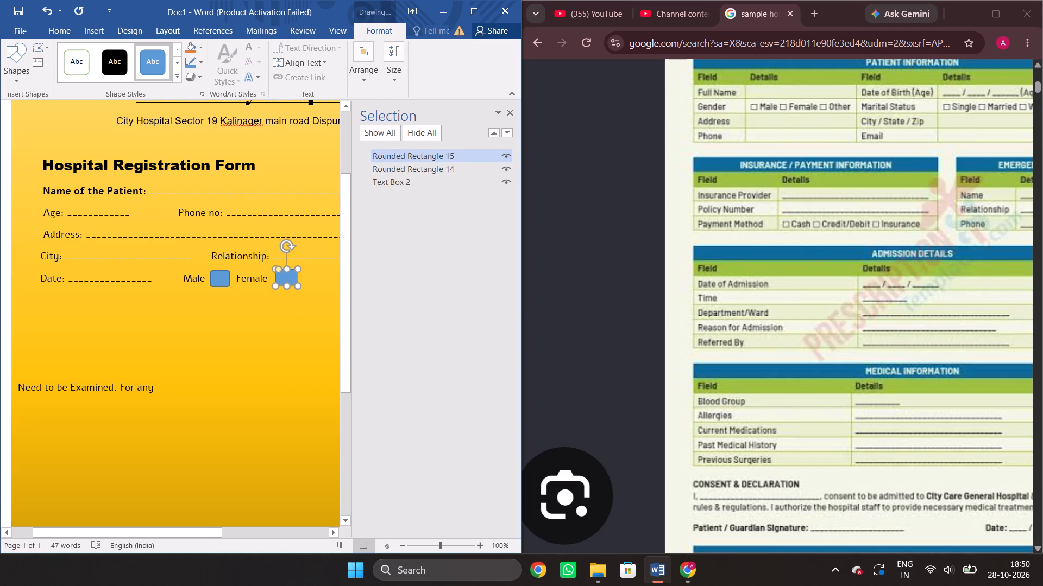
left_click(296, 321)
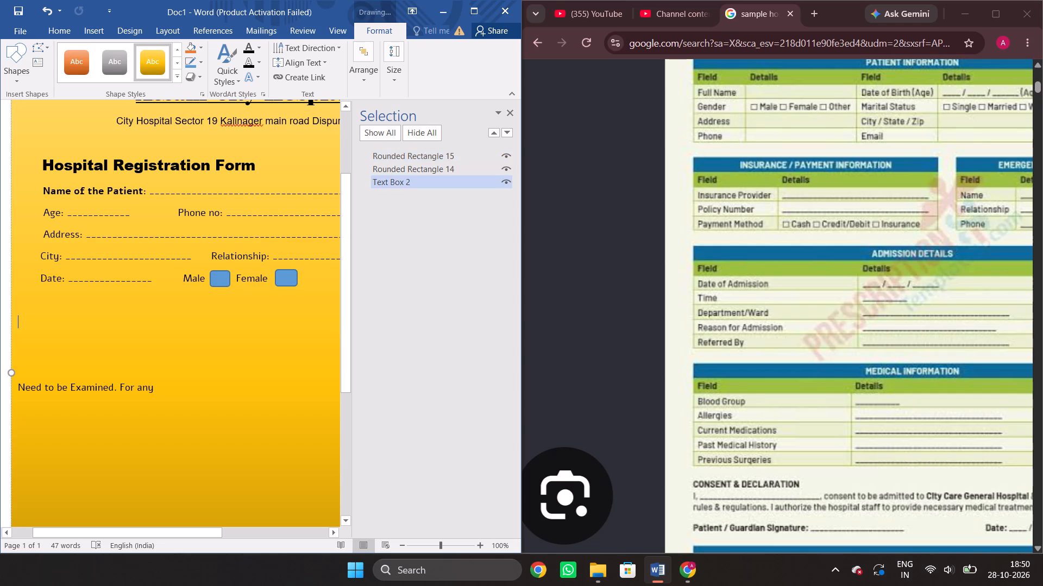
left_click(287, 276)
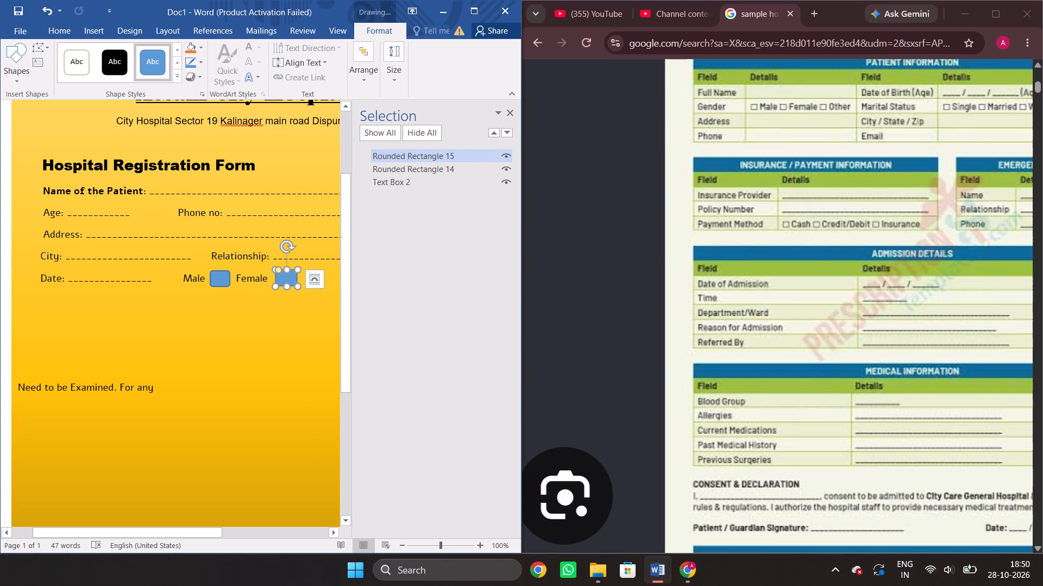
left_click(298, 287)
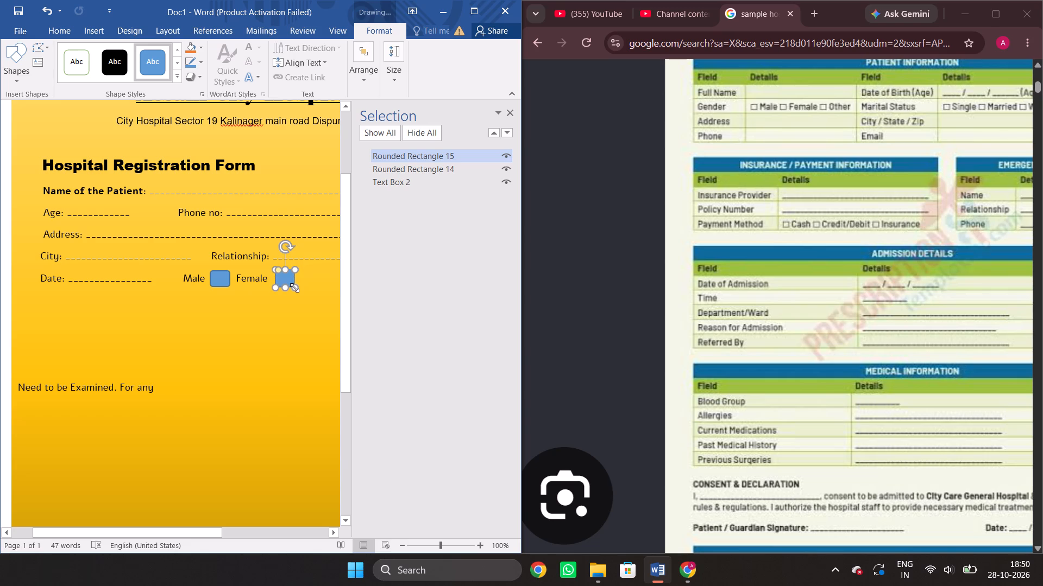
left_click(288, 309)
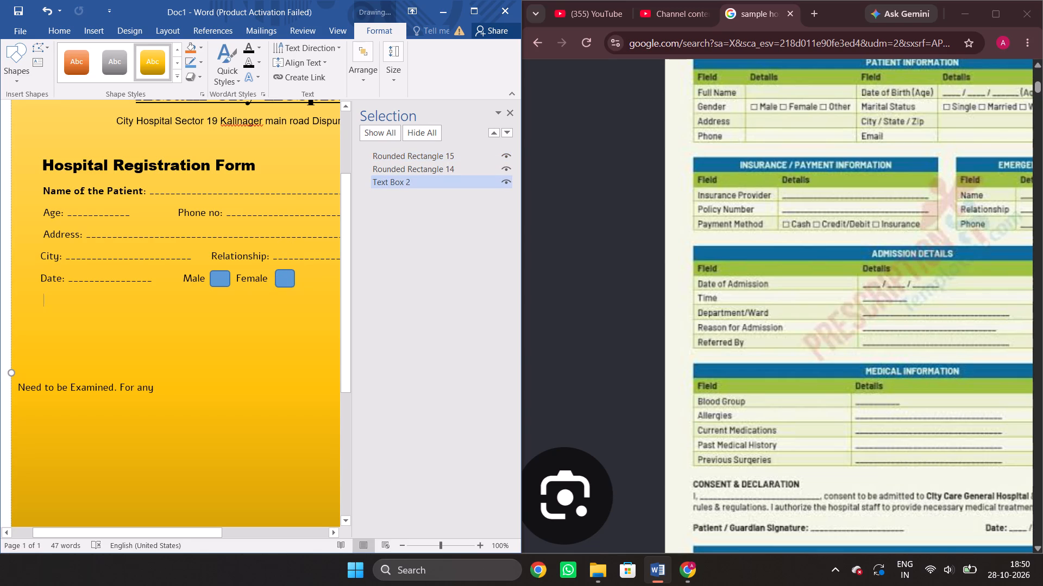
Insert one more space before the "Female" label to widen its gap from the Male tick box.
left_click(235, 277)
key("space")
Insert 12 spaces past the Female tick box and enter the label "Other" followed by a space.
left_click(317, 281)
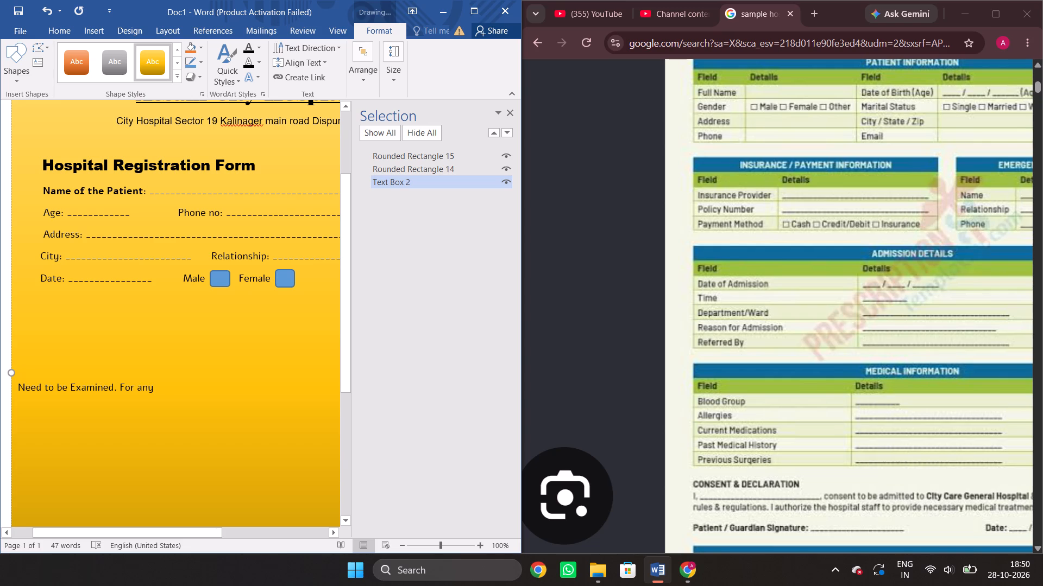
left_click(303, 276)
key("space")
key("space")
key("space")
key("space")
key("space")
key("space")
key("space")
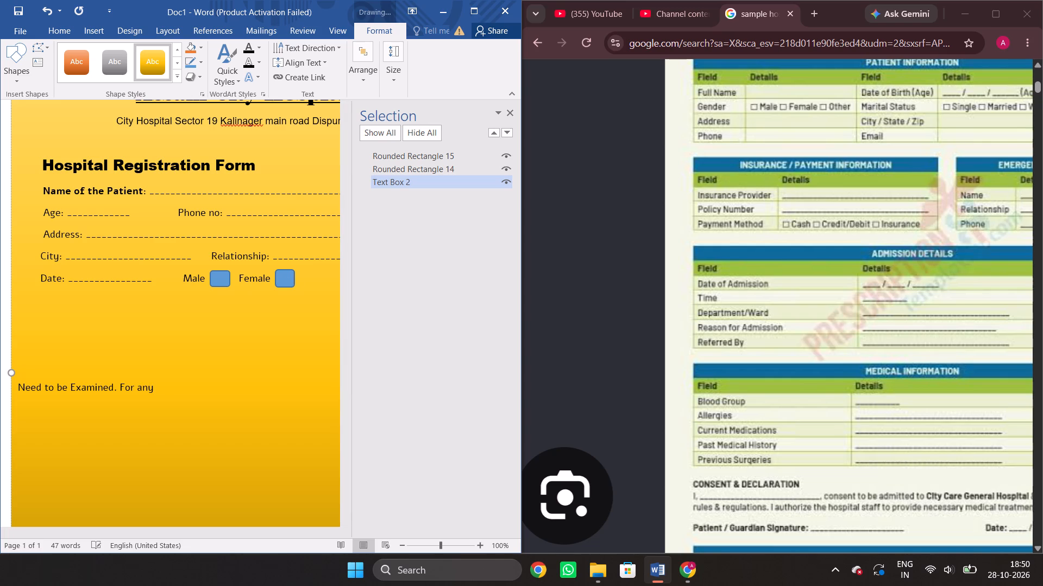
key("space")
key("space")
key("space")
key("space")
key("space")
type("ther")
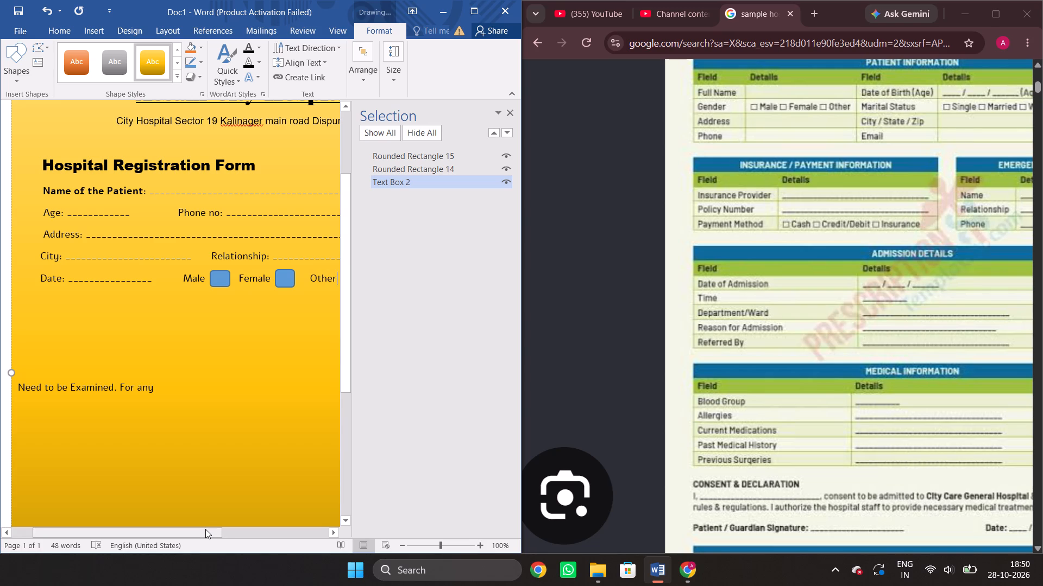
left_click_drag(205, 529, 261, 544)
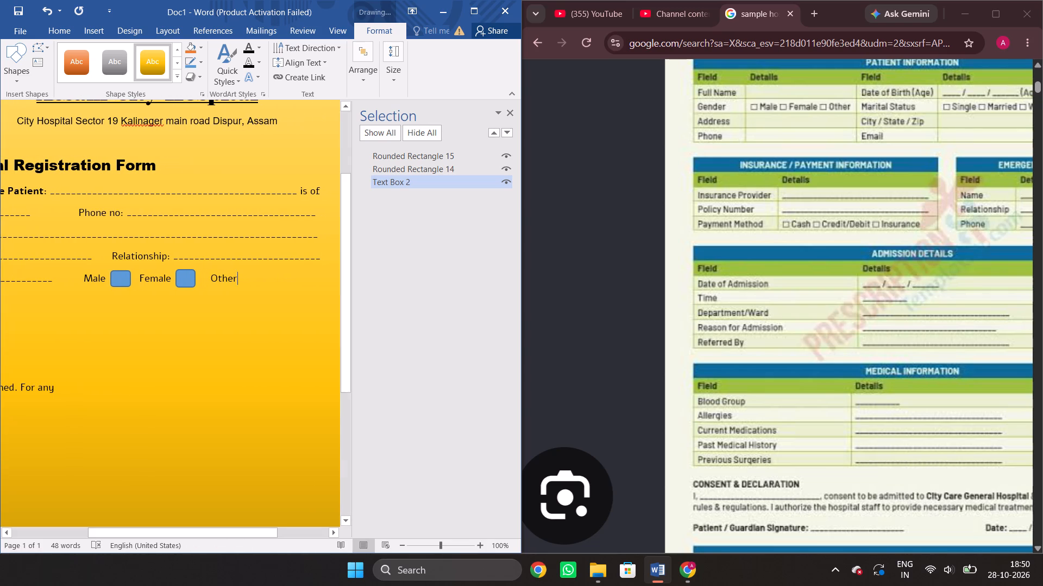
key("space")
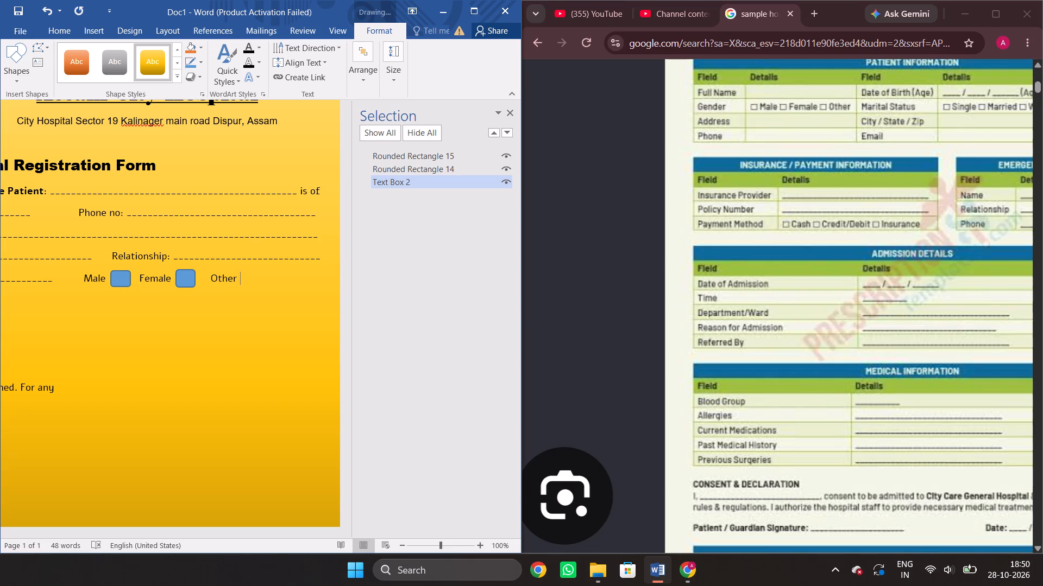
Draw a small rounded rectangle tick box after the "Other" label and enlarge it slightly.
left_click(93, 27)
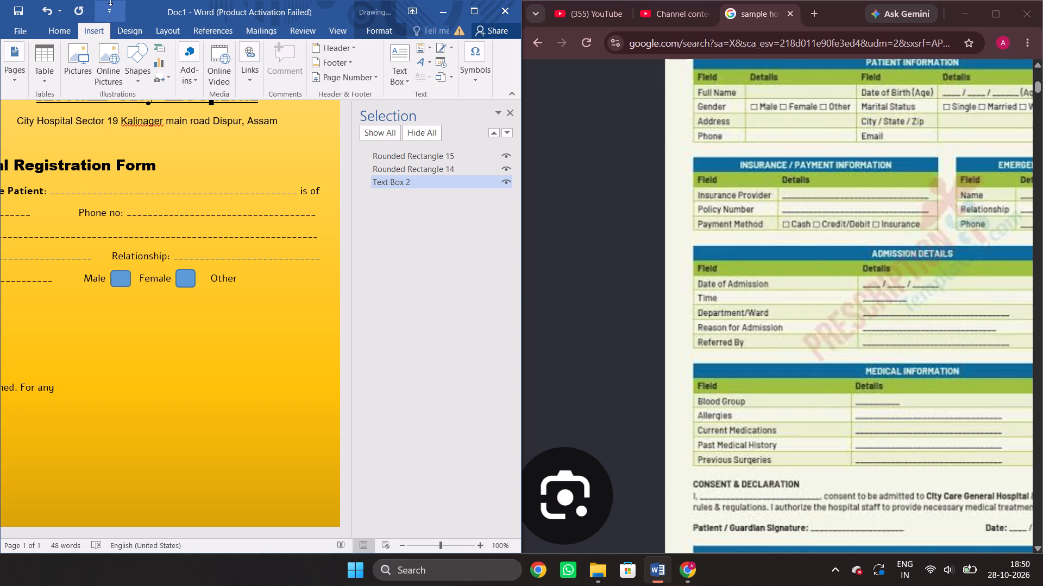
left_click(135, 59)
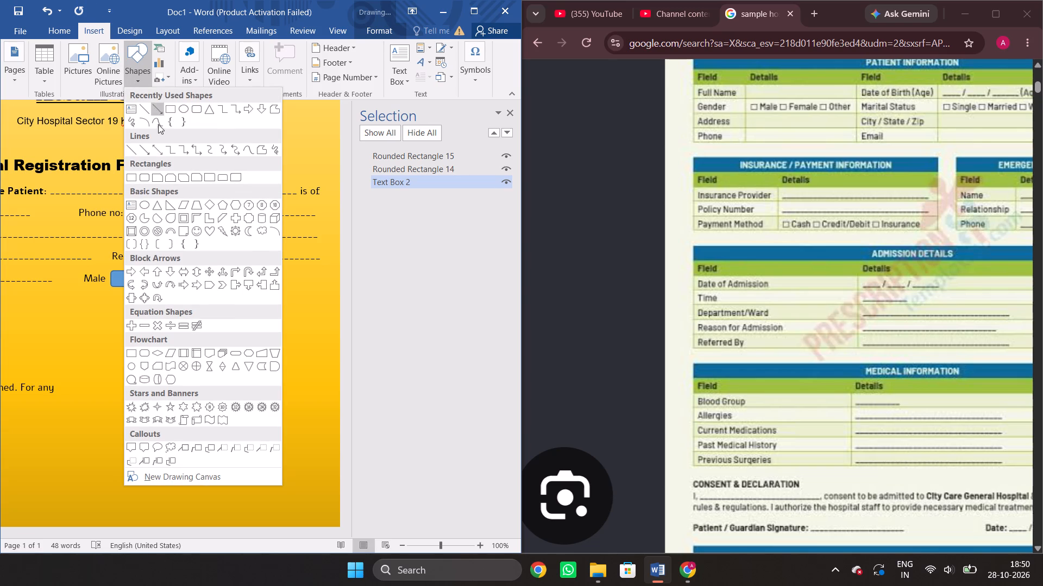
left_click(197, 110)
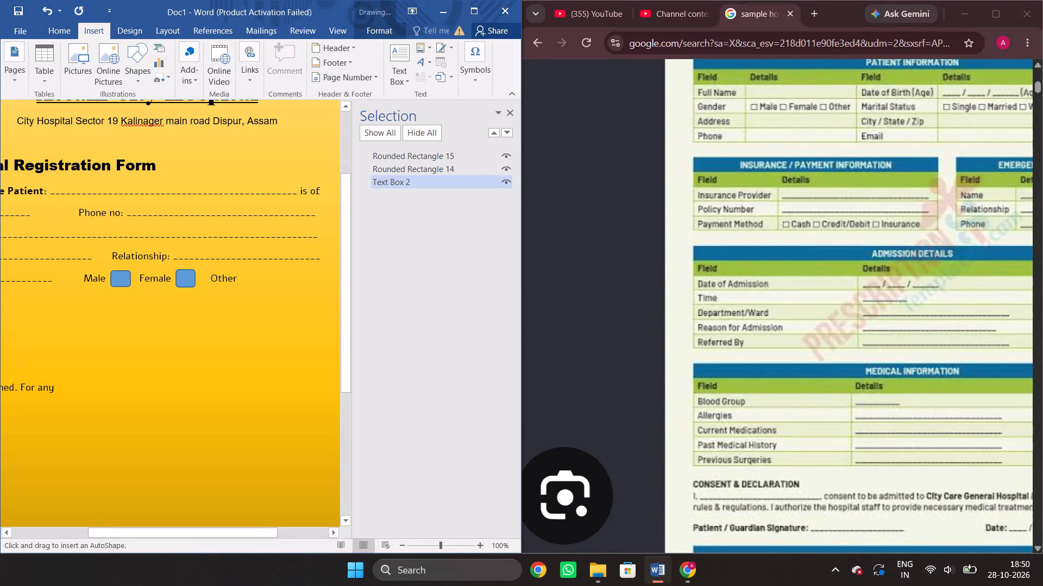
left_click_drag(243, 270, 260, 286)
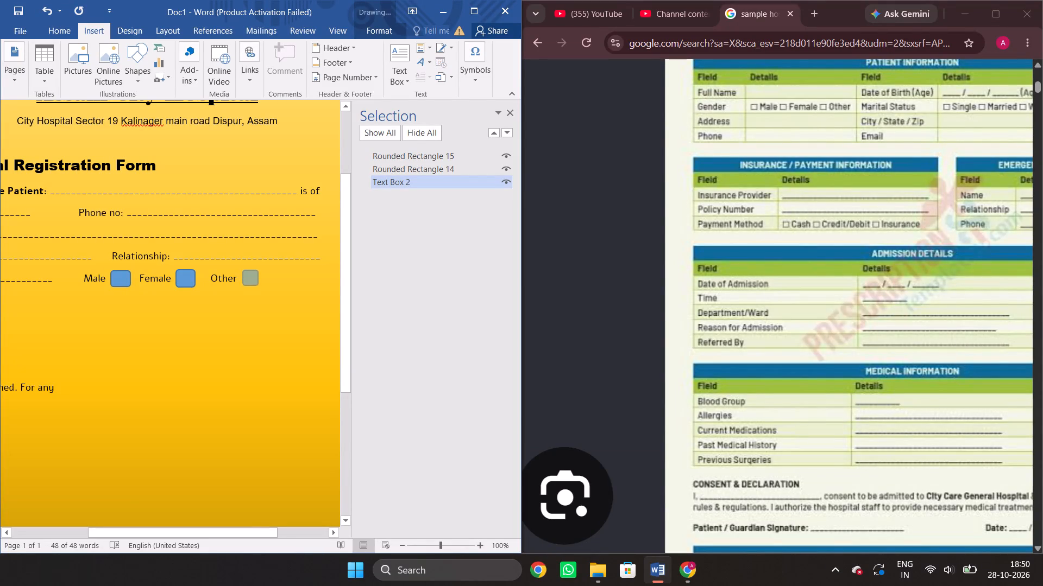
left_click_drag(260, 286, 262, 290)
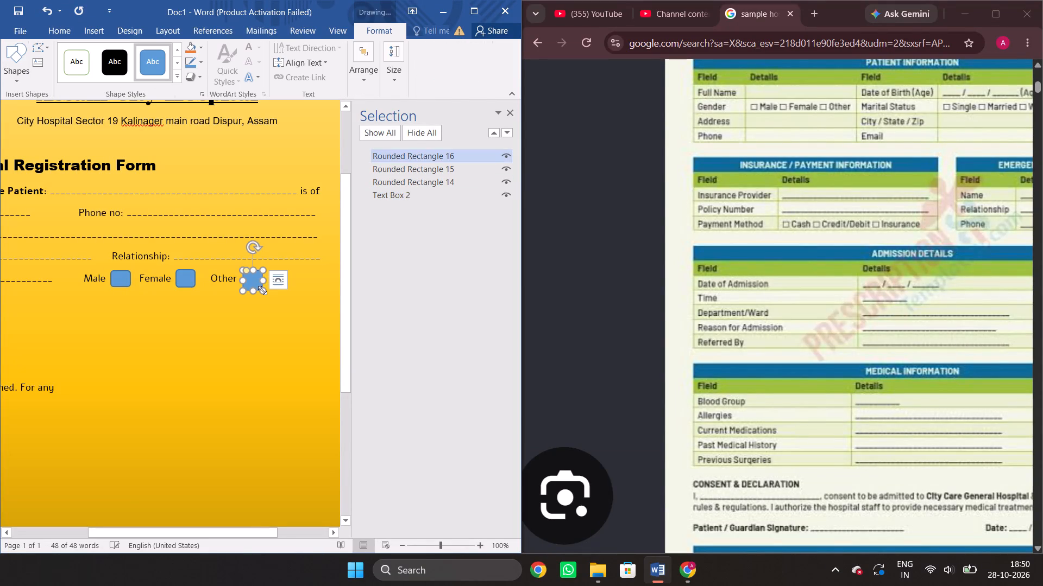
Fine-tune the vertical position of the "Other" tick box so it lines up with the Male and Female boxes.
left_click(250, 277)
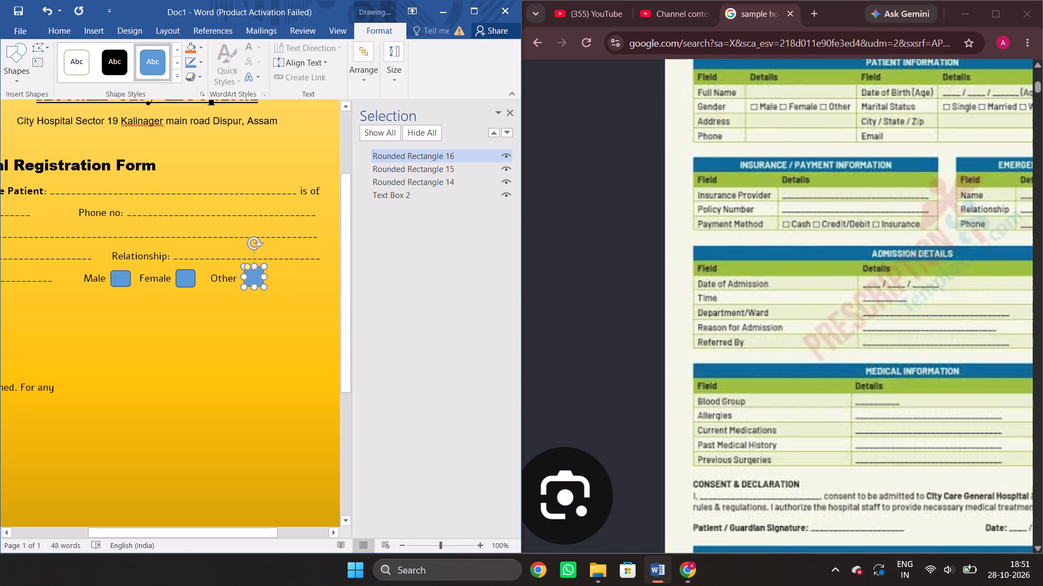
left_click(290, 340)
scroll(201, 355, "left", 2)
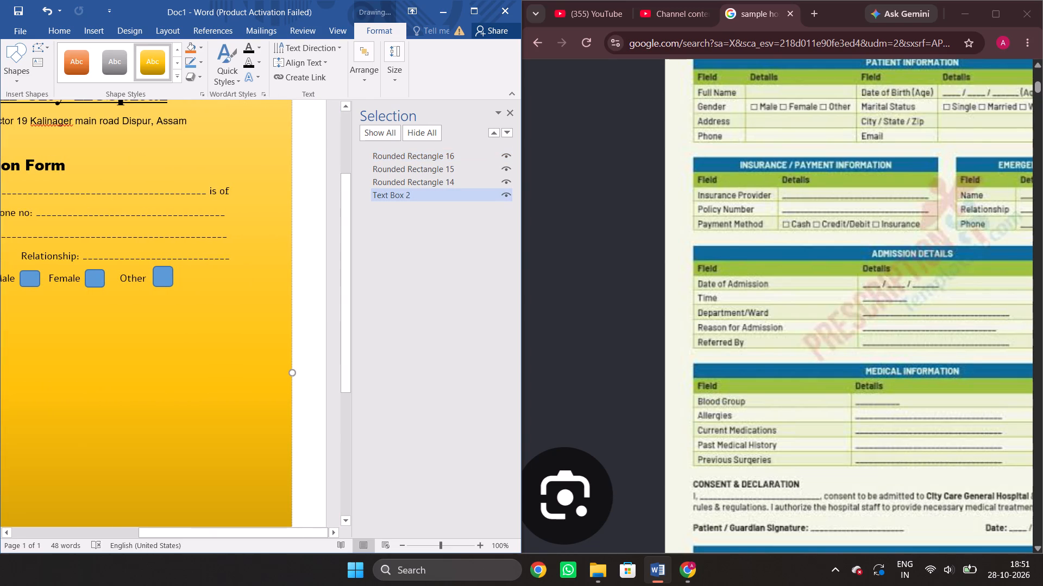
left_click(162, 273)
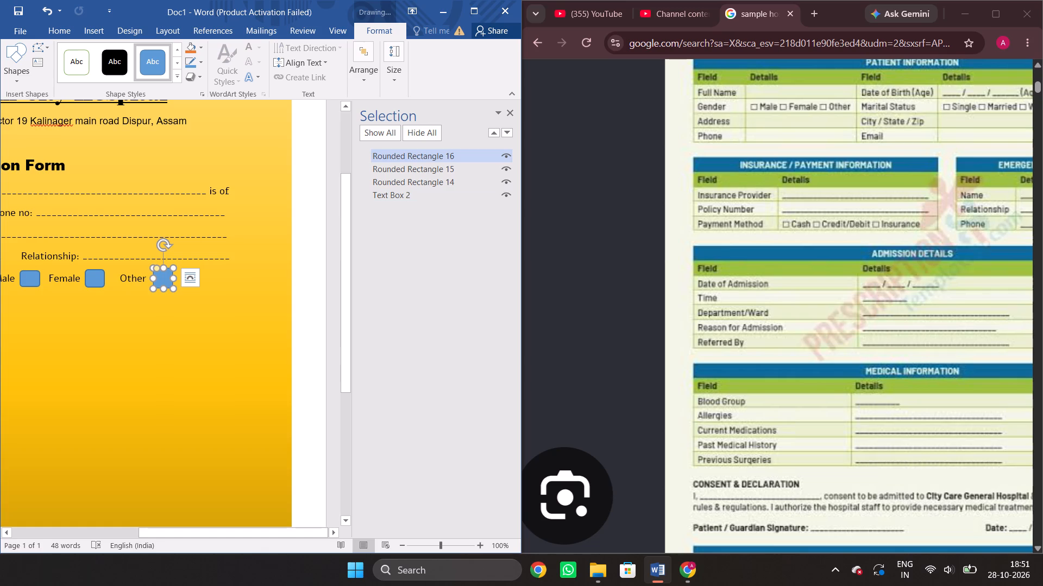
left_click(164, 312)
scroll(146, 351, "left", 1)
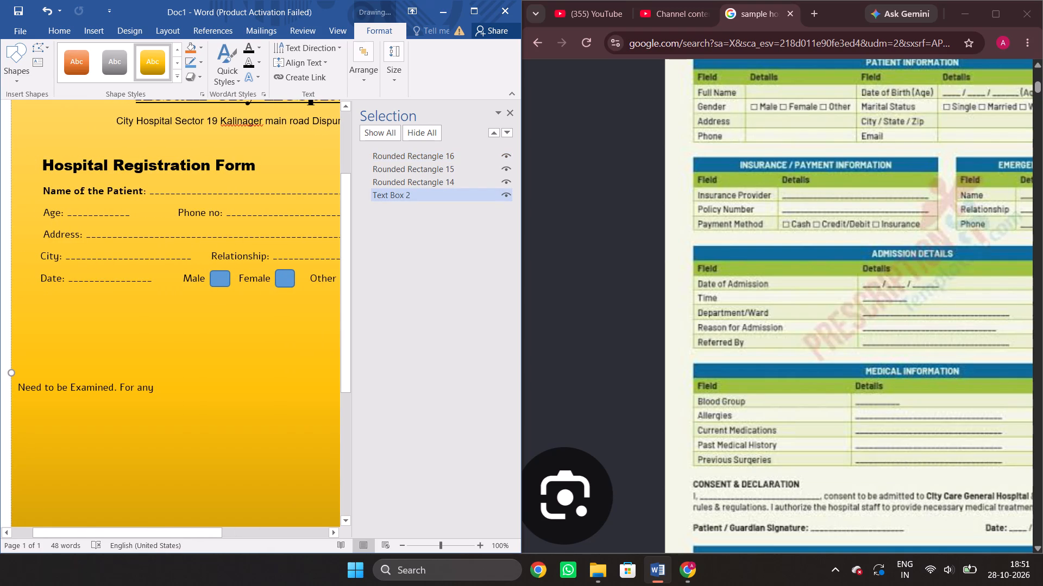
scroll(146, 351, "left", 1)
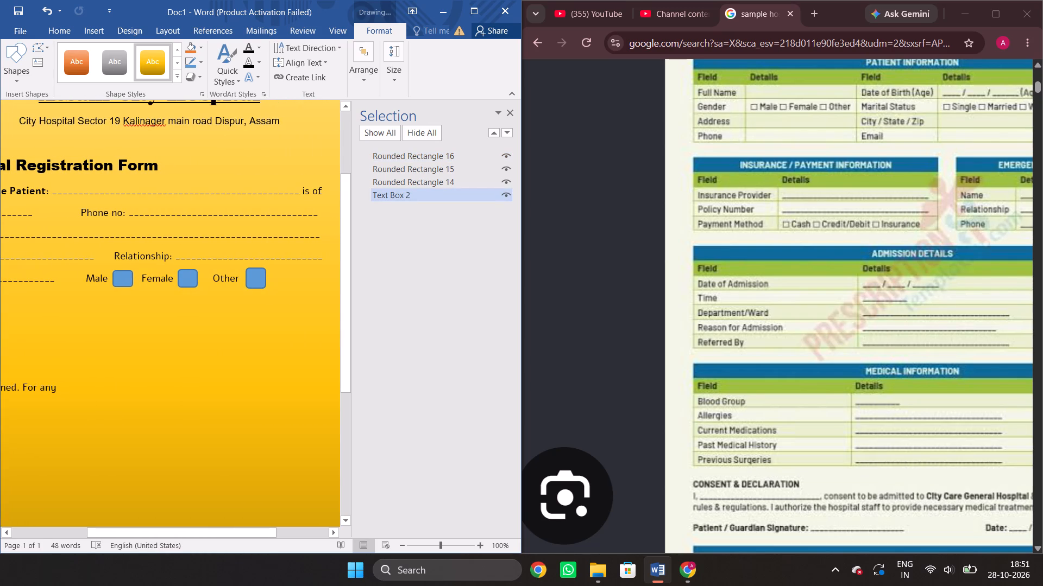
Slightly adjust the size of the "Male" tick box to match the Female box beside it.
left_click(125, 282)
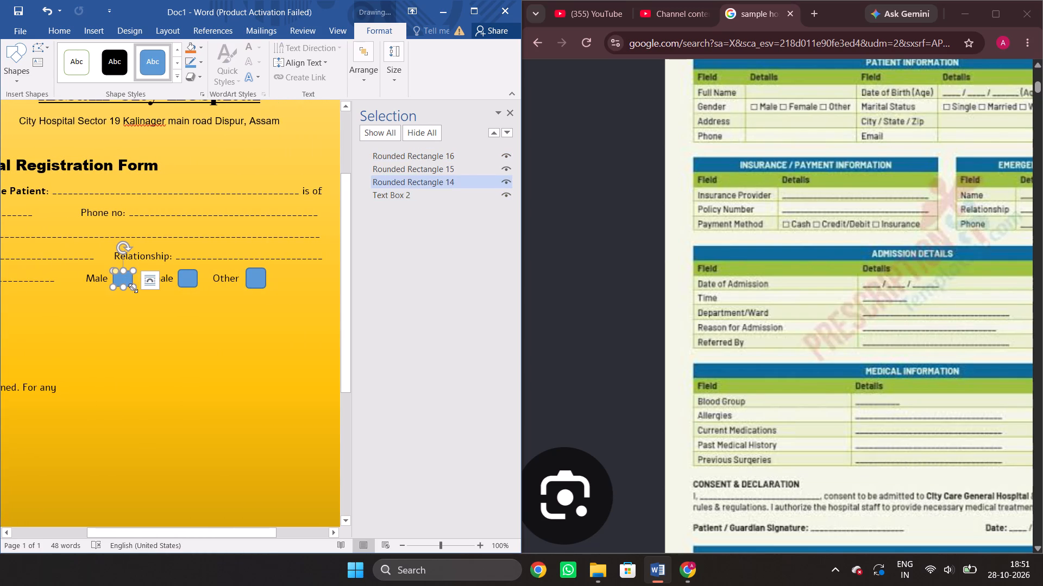
left_click(188, 277)
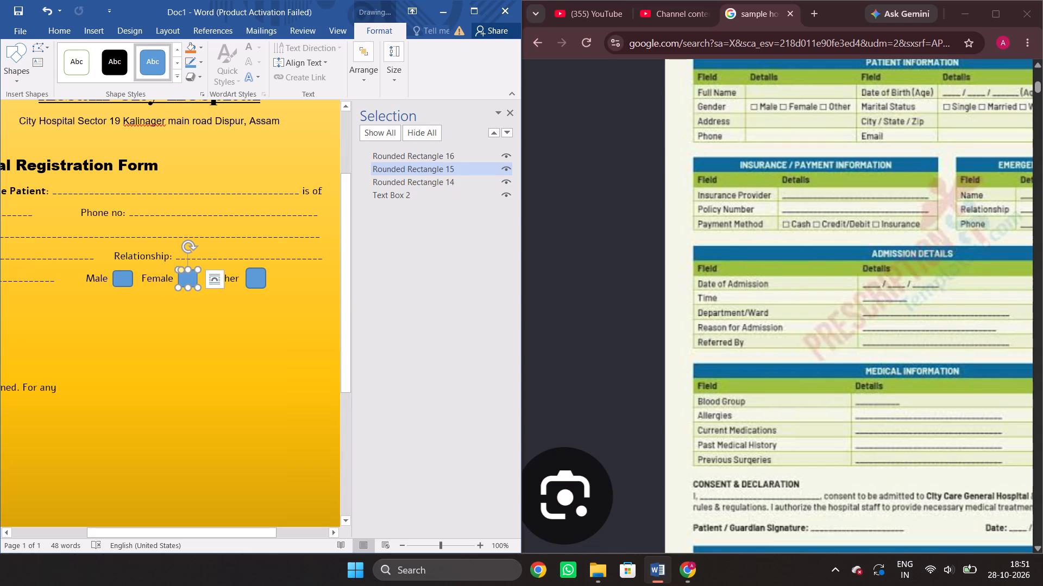
left_click(120, 279)
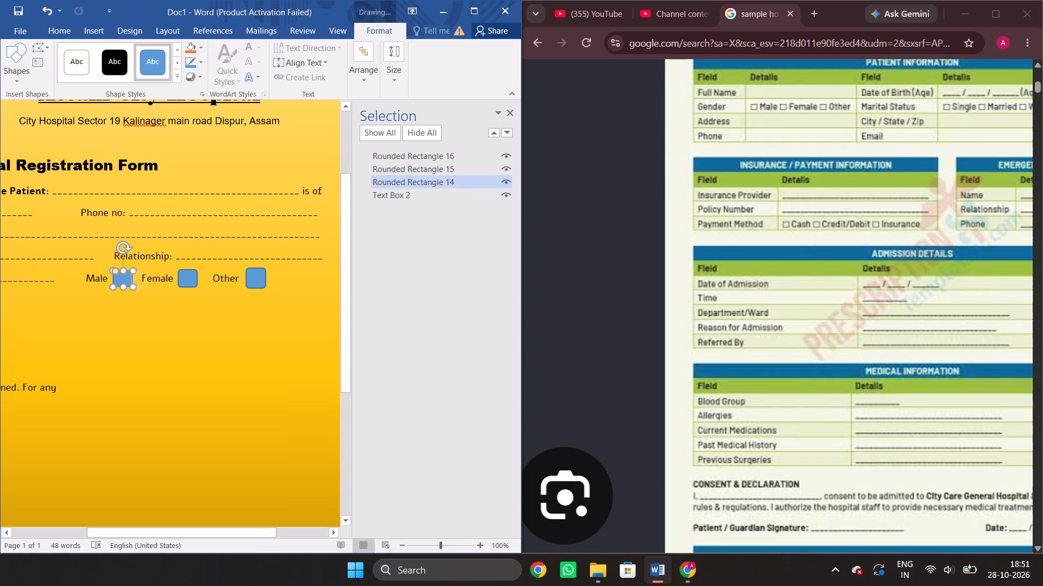
left_click(133, 286)
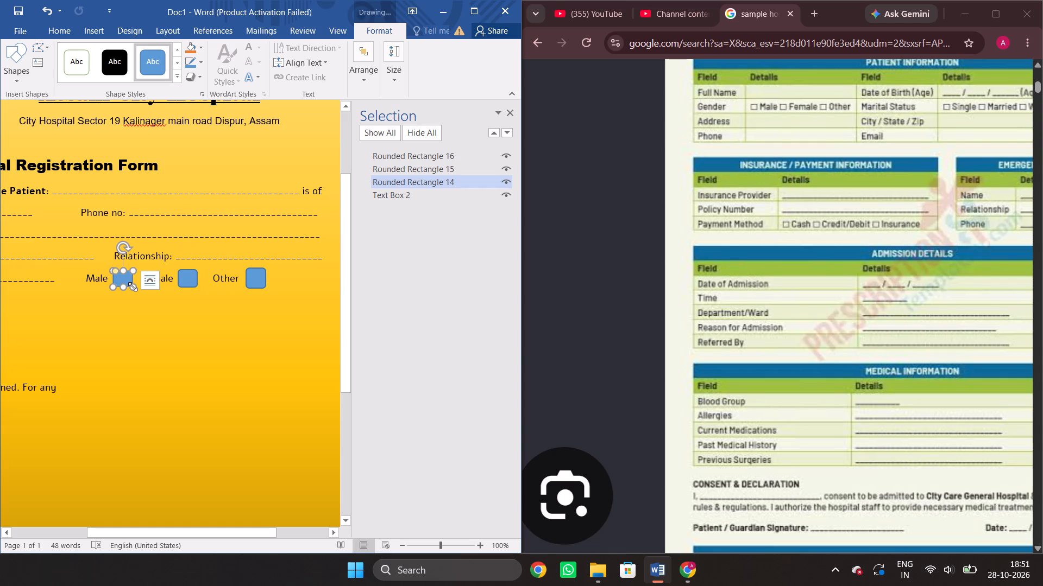
left_click(131, 288)
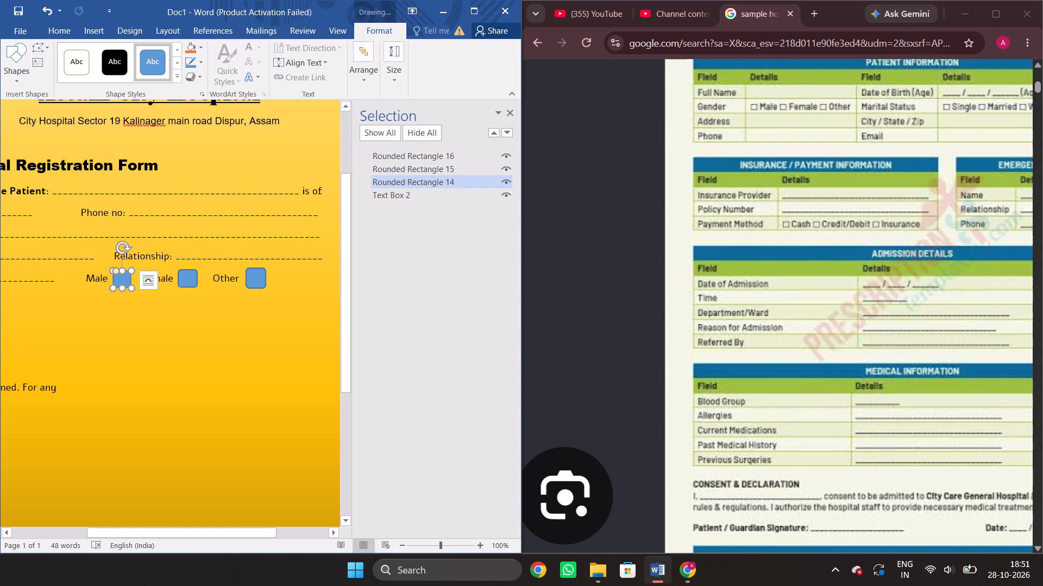
left_click(142, 320)
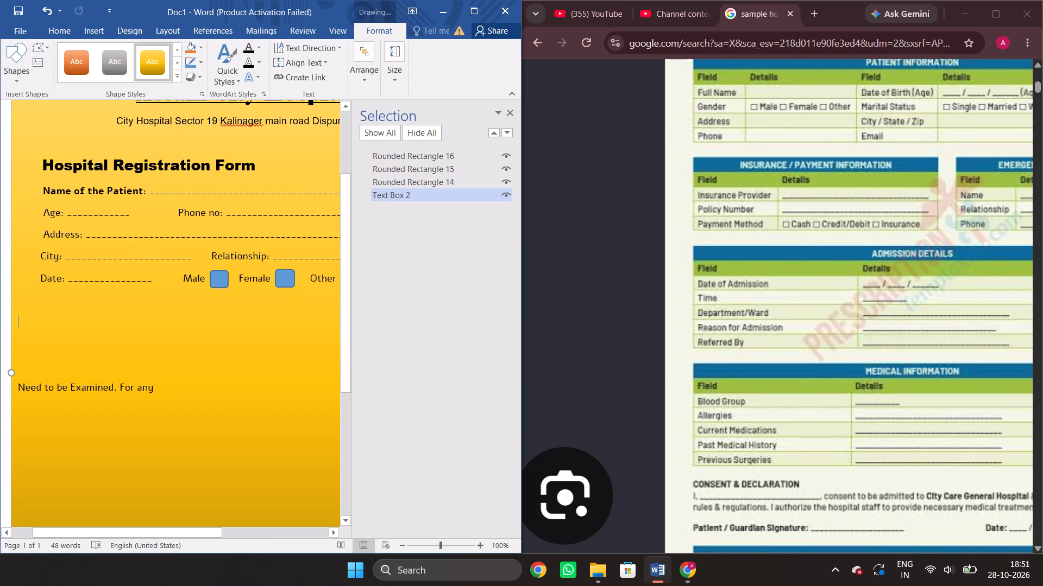
Set the "Male" tick box's fill and outline to Green, Accent 6, Lighter 80%.
right_click(224, 282)
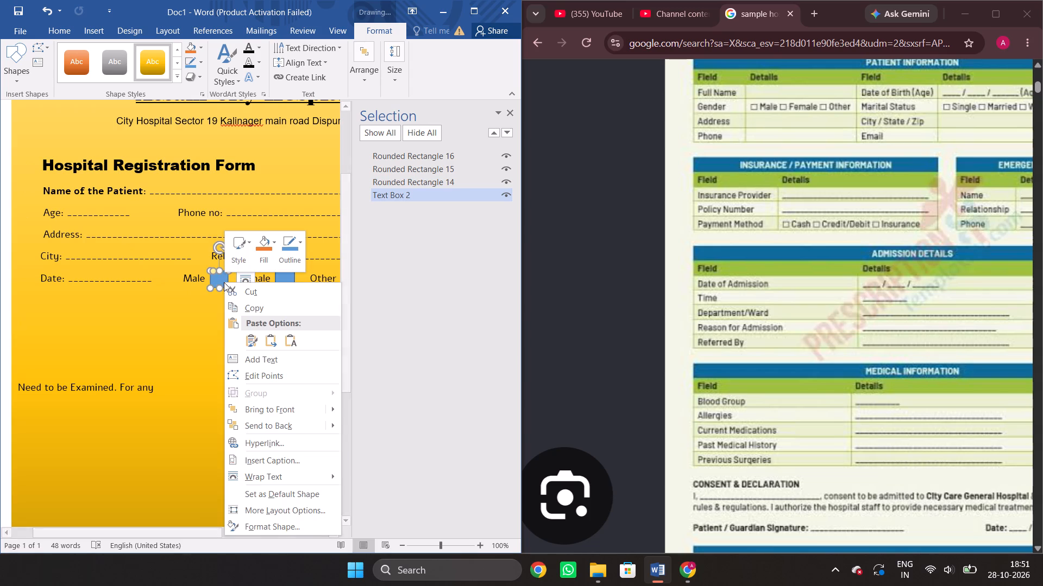
left_click(274, 241)
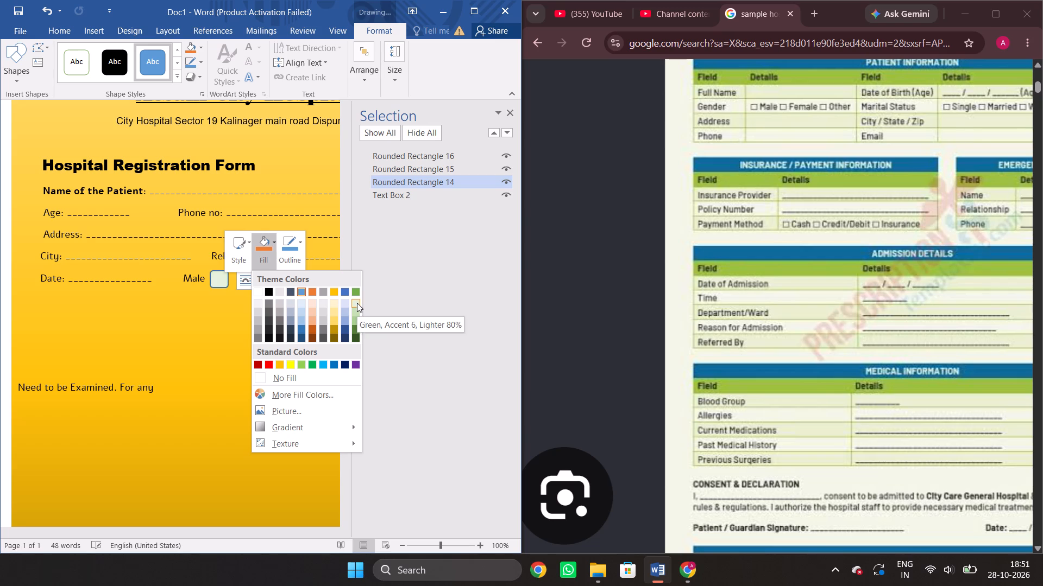
left_click(357, 303)
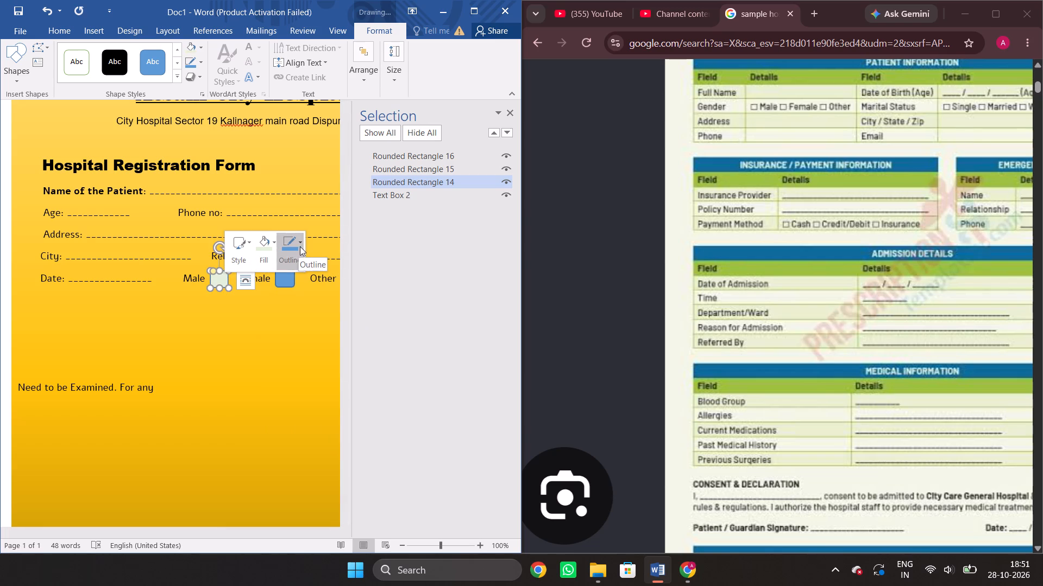
left_click(301, 246)
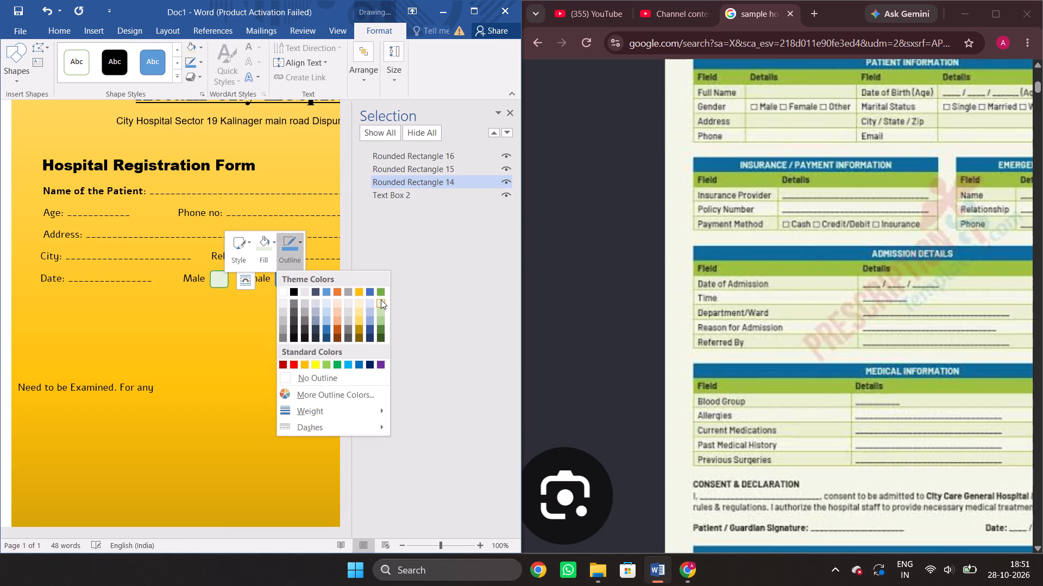
left_click(382, 302)
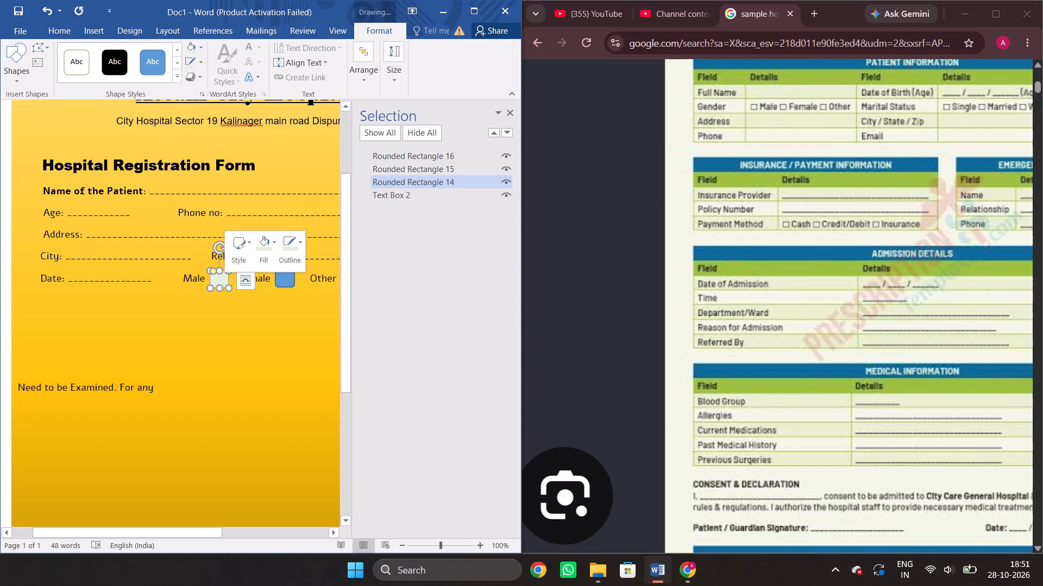
Set the "Female" tick box's fill and outline to the same Green, Accent 6, Lighter 80%.
left_click(283, 284)
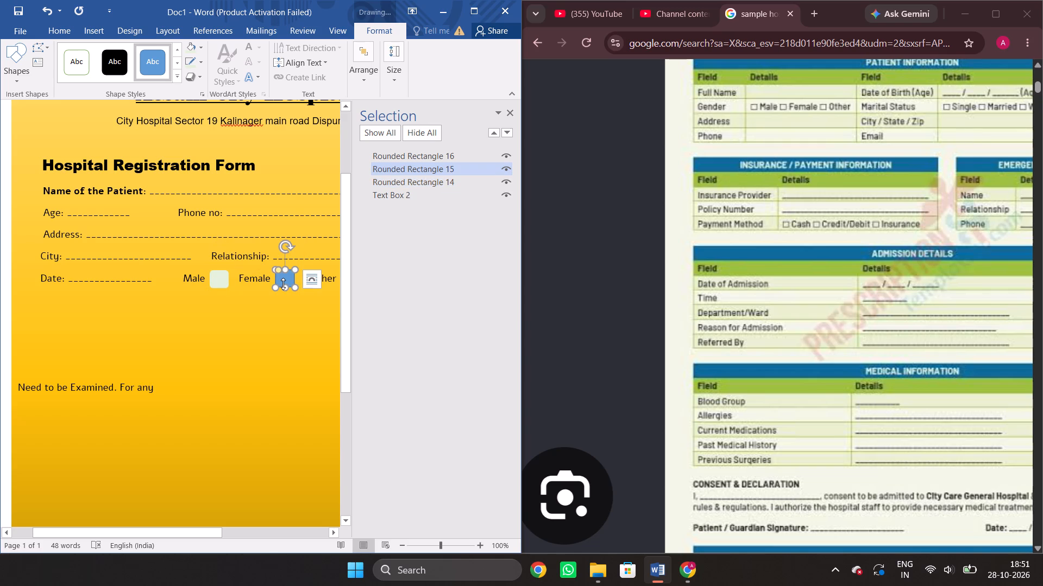
double_click(283, 284)
double_click(289, 277)
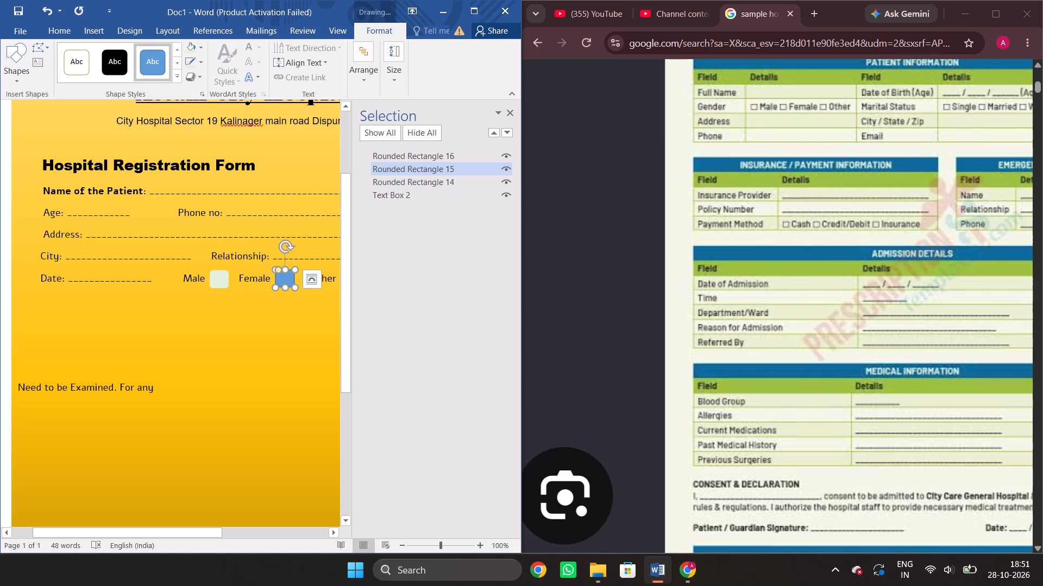
double_click(284, 280)
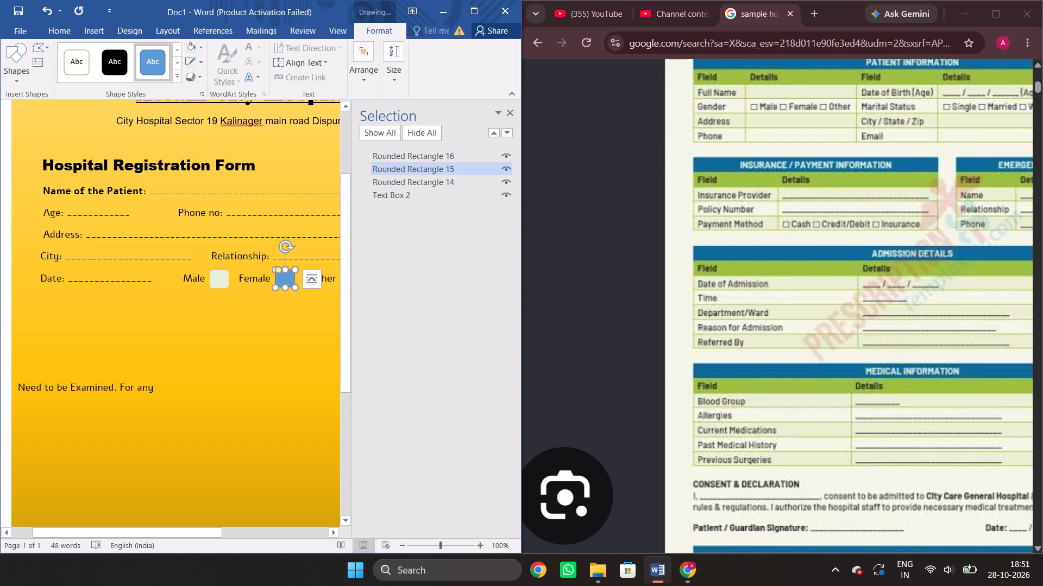
right_click(284, 280)
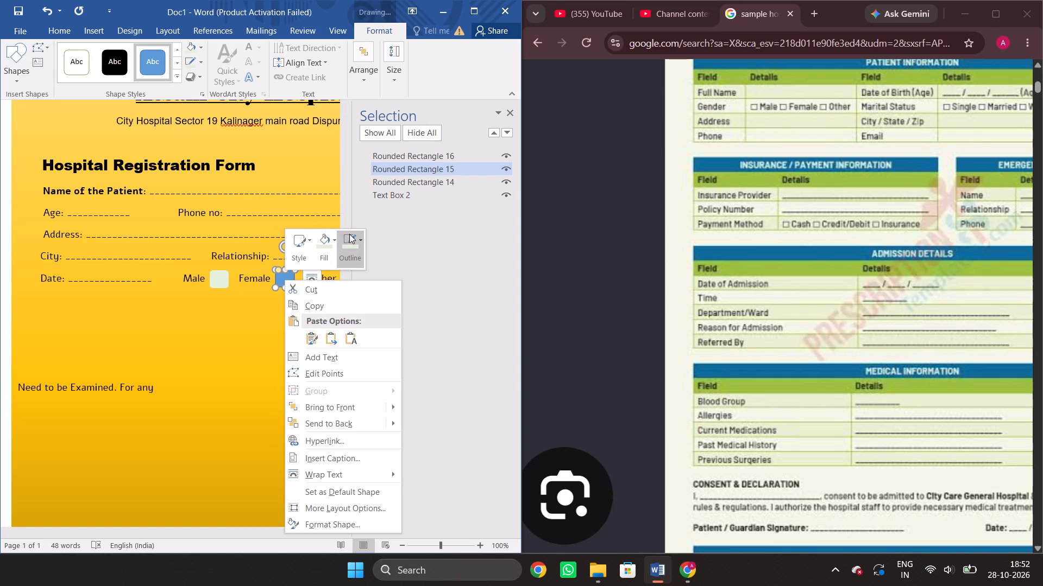
left_click(349, 234)
double_click(350, 243)
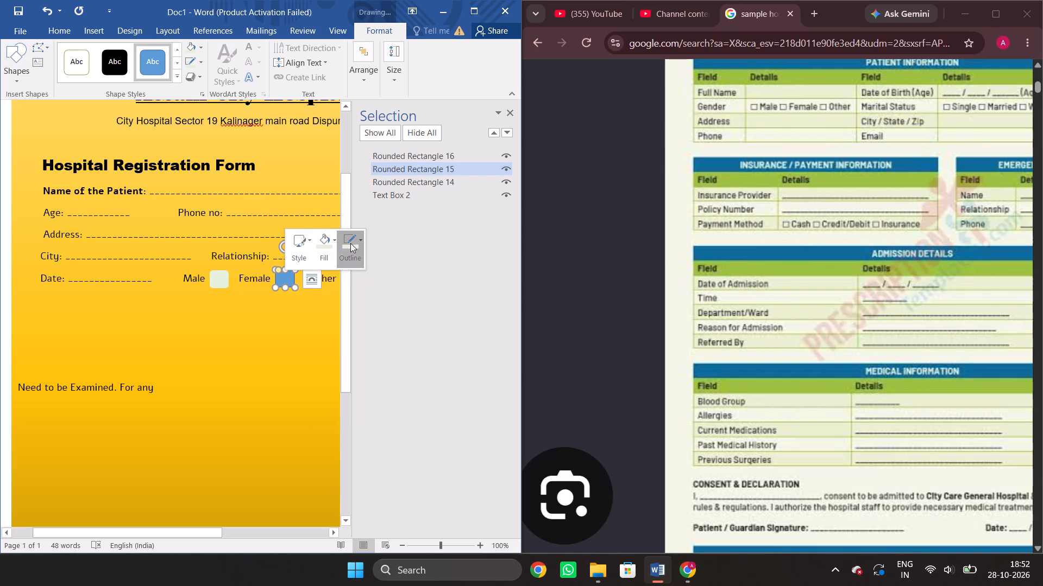
left_click(326, 244)
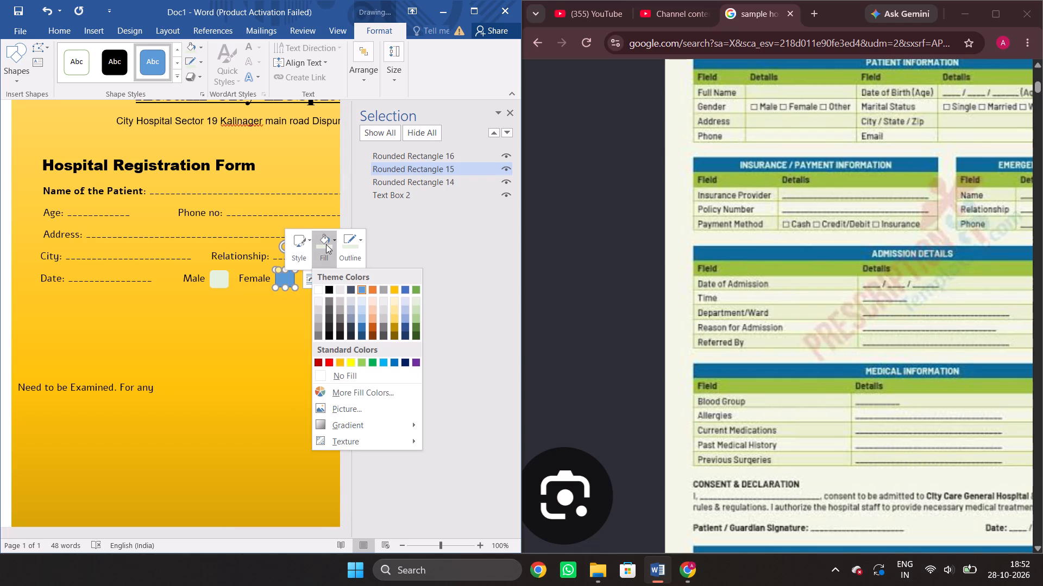
left_click(412, 298)
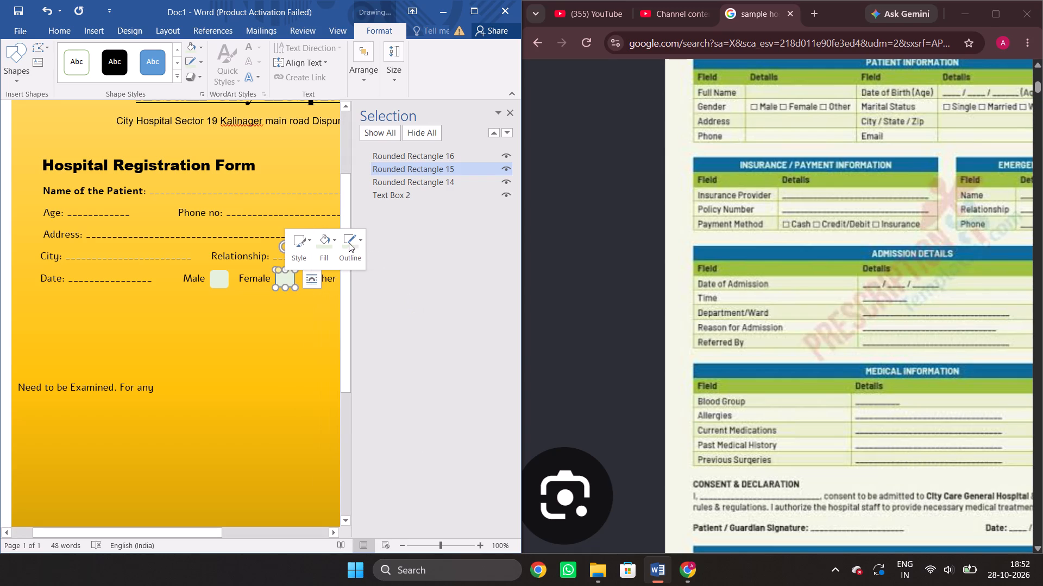
left_click(349, 243)
left_click(440, 301)
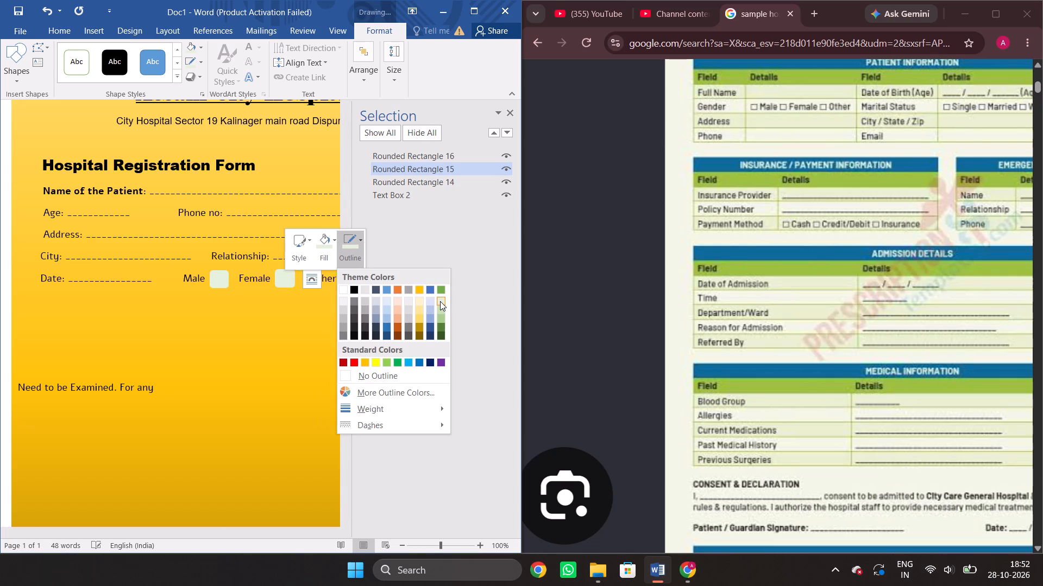
Set the "Other" tick box's outline and fill to Green, Accent 6, Lighter 80%.
scroll(291, 355, "left", 2)
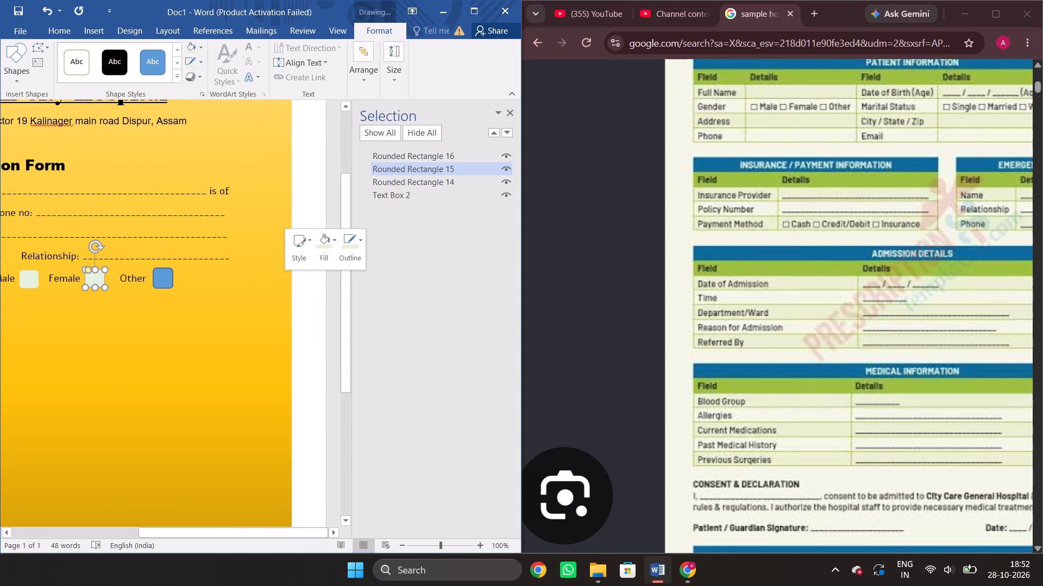
left_click(162, 279)
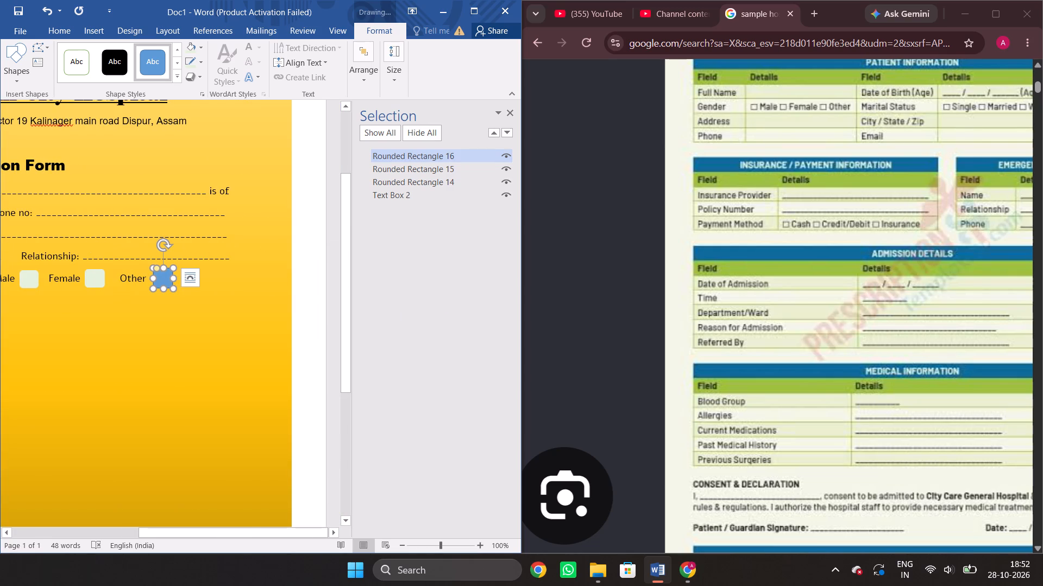
right_click(162, 279)
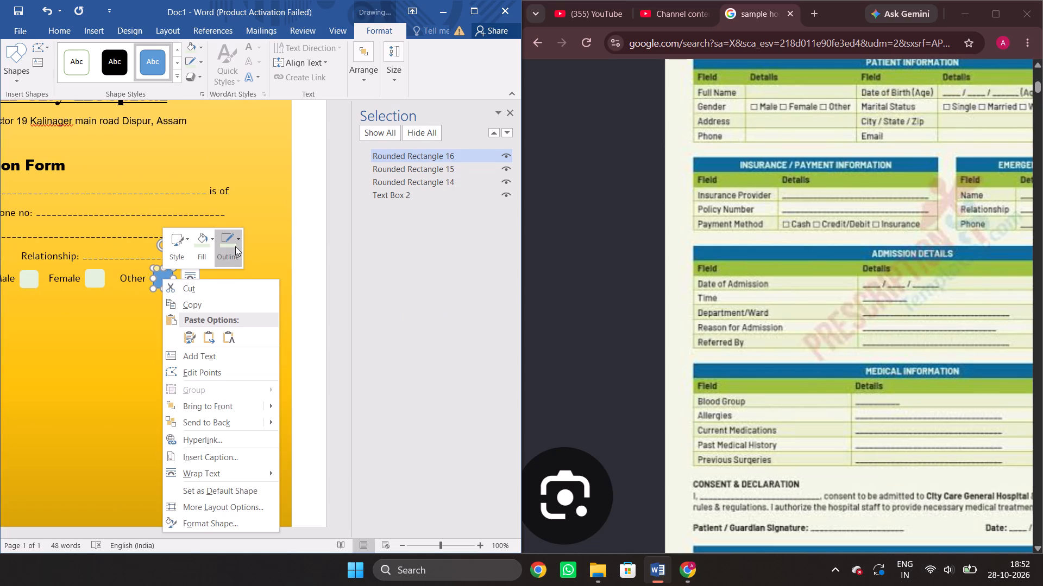
left_click(240, 237)
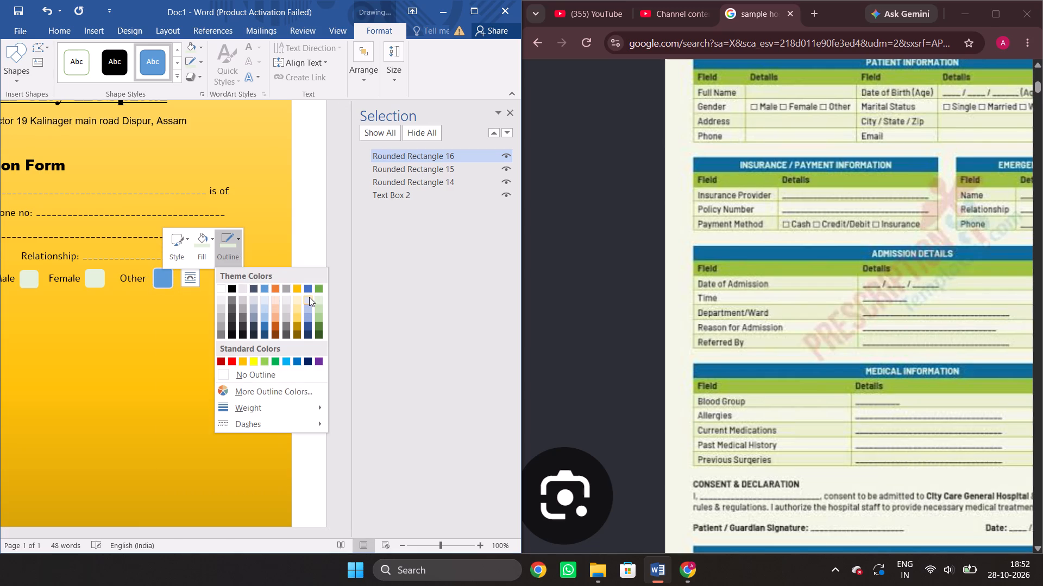
left_click(316, 298)
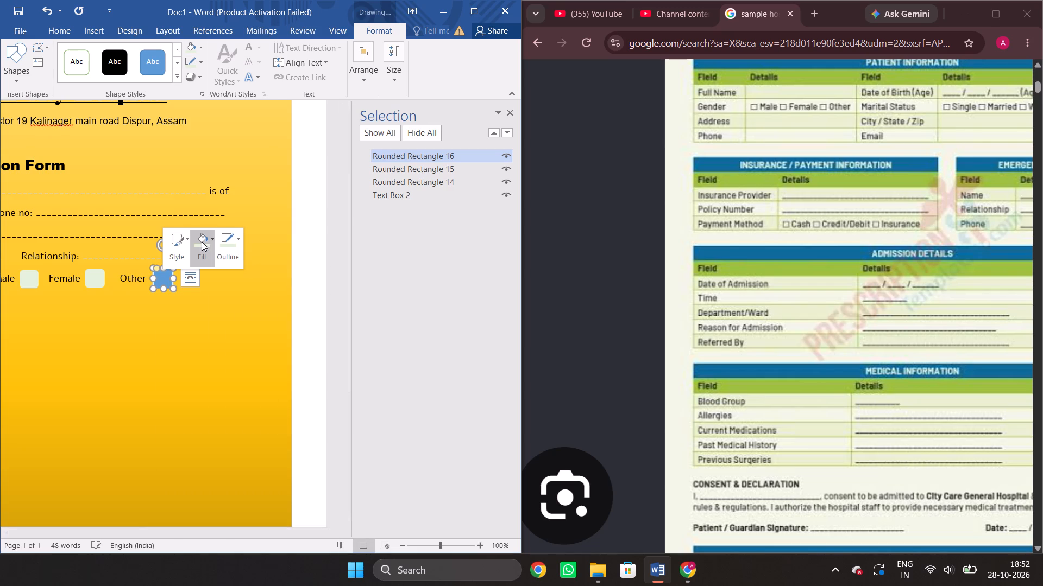
left_click(212, 238)
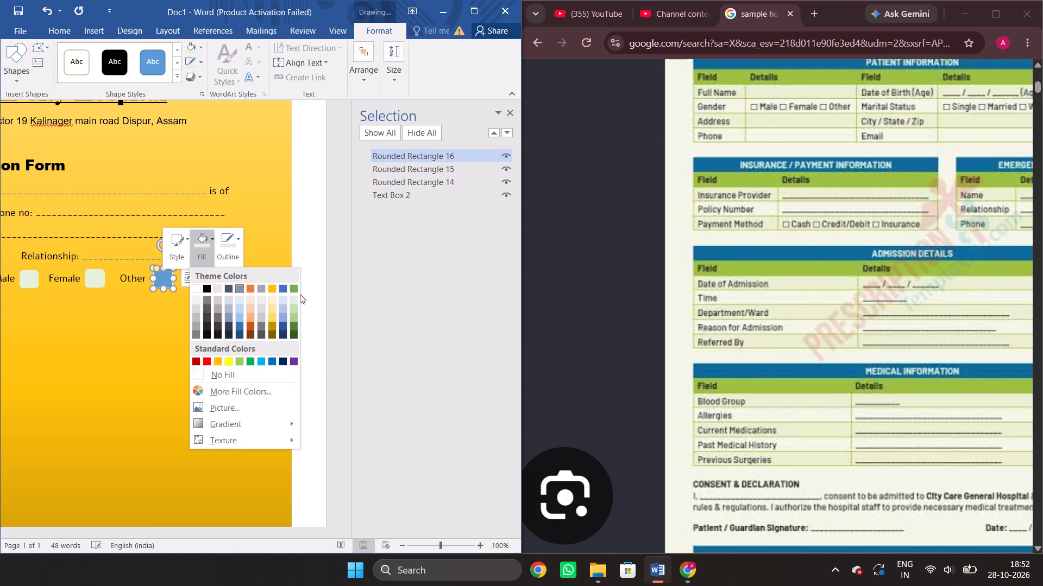
left_click(293, 301)
Delete the surplus blank lines between the Date and gender line and the "Need to be Examined" text.
left_click(190, 351)
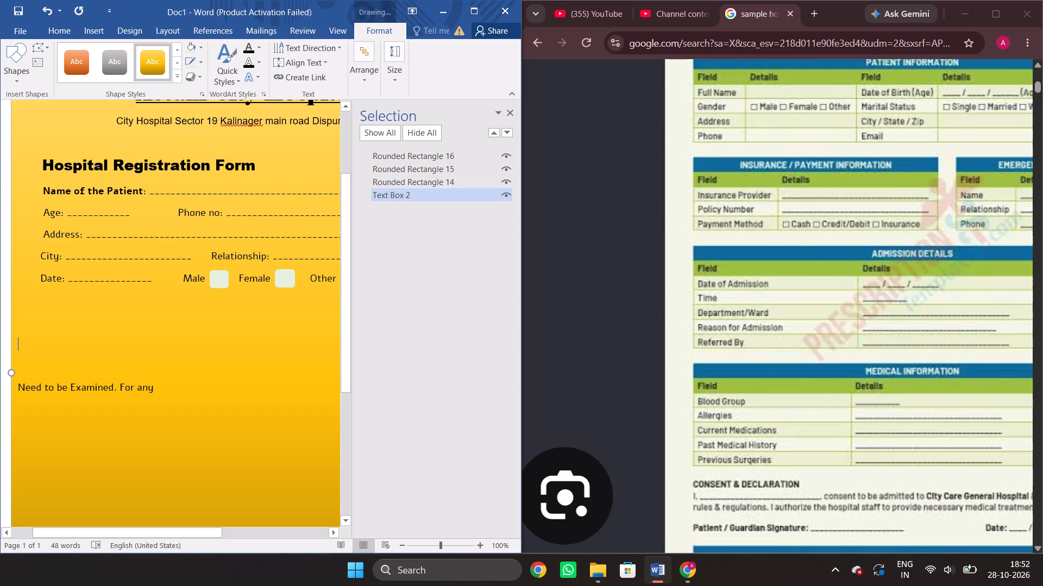
scroll(141, 329, "up", 1)
scroll(141, 329, "left", 1)
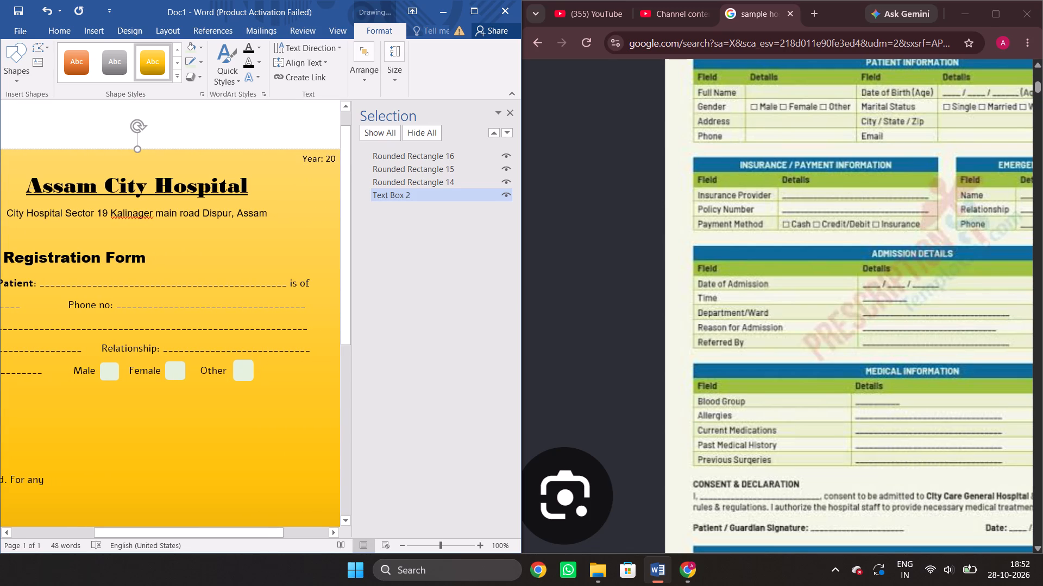
scroll(109, 442, "right", 2)
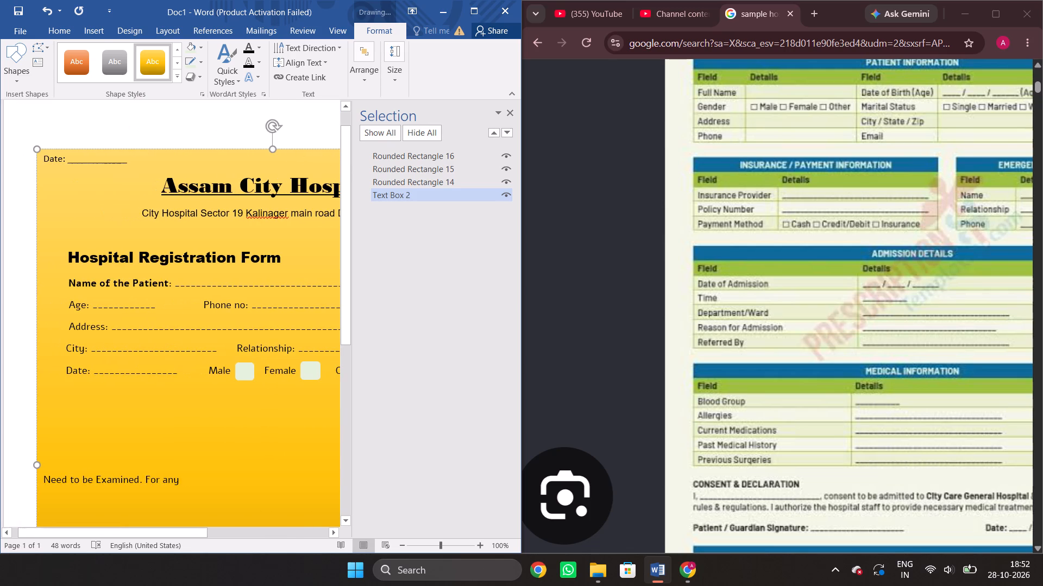
key("BackSpace")
key("BackSpace")
key("BackSpace")
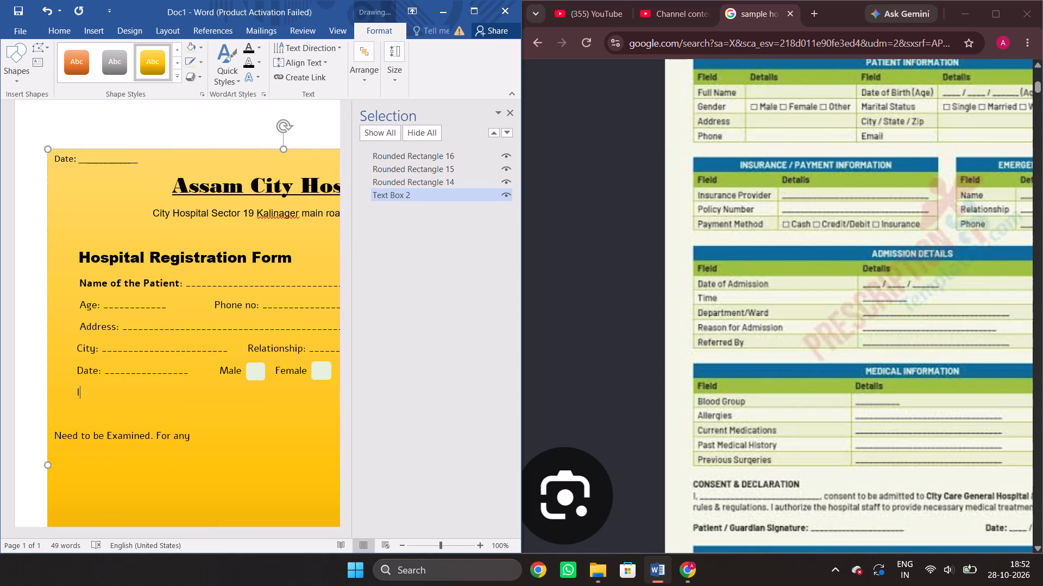
Complete the word "Insurance" on the line directly below the Date and gender line.
key("n")
type("sur")
type("ance")
key("space")
Insert two blank lines between the Date and gender line and the word "Insurance".
key("Left")
key("Left")
key("Left")
key("Left")
key("Left")
key("Left")
key("Left")
key("Left")
key("Left")
key("Left")
key("Return")
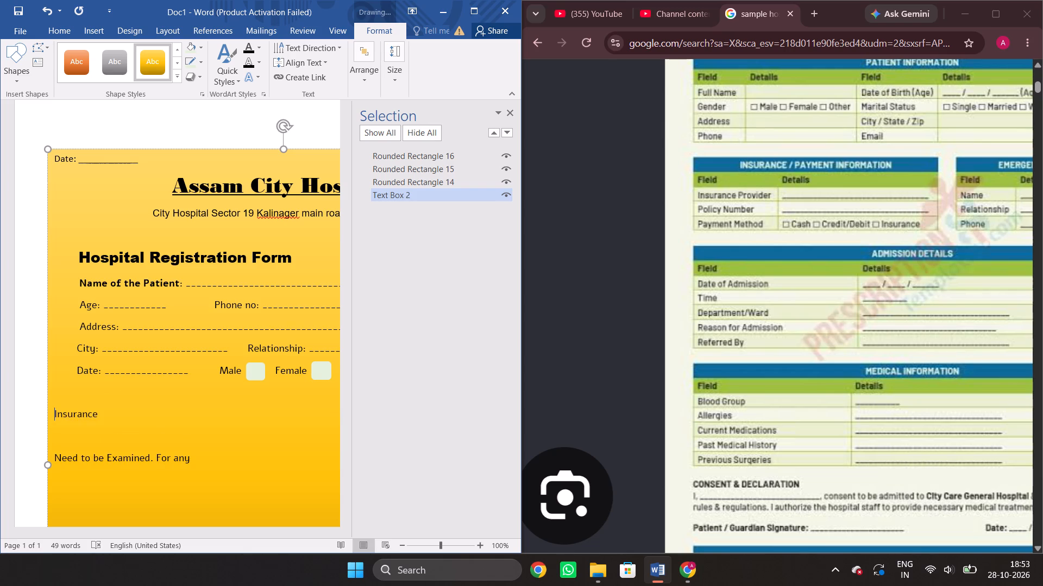
key("Up")
key("Return")
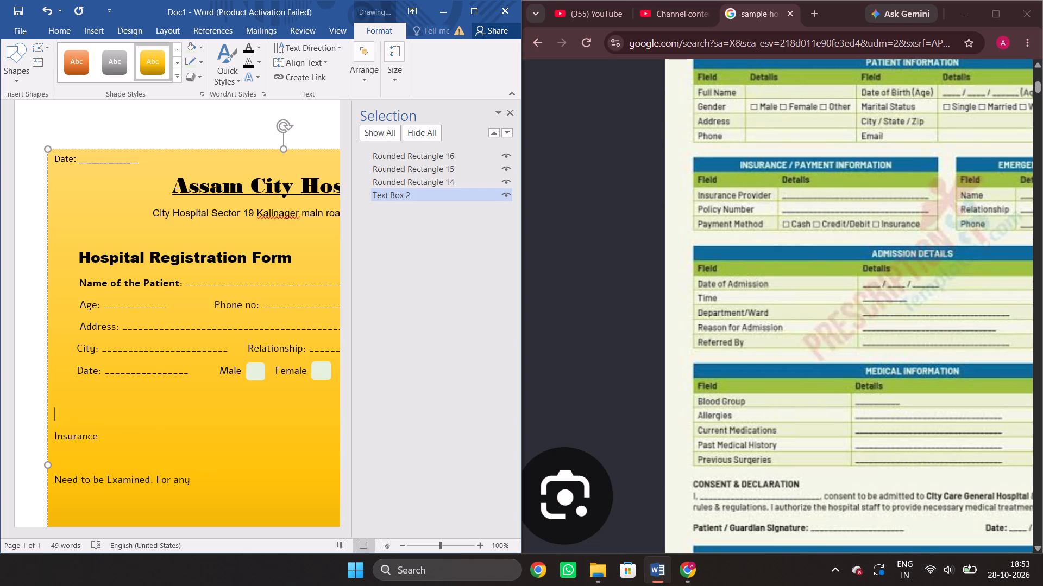
Indent the blank line directly above "Insurance" with spaces, roughly in line with the form labels.
key("space")
key("space")
key("space")
key("space")
key("space")
key("space")
key("space")
key("space")
key("space")
key("space")
key("BackSpace")
key("BackSpace")
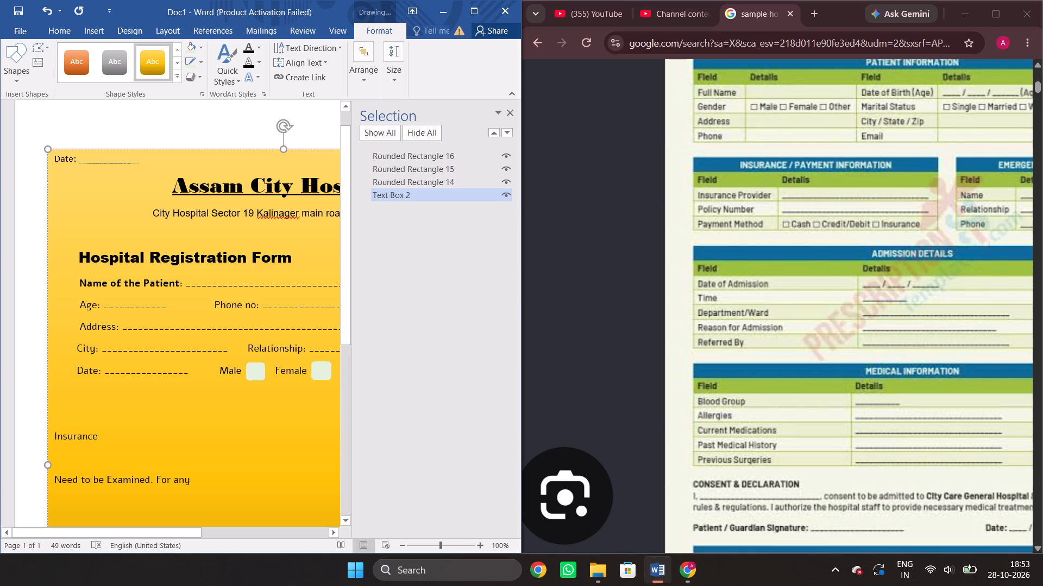
Insert one more blank line beneath the Date and gender line.
left_click_drag(79, 258, 290, 256)
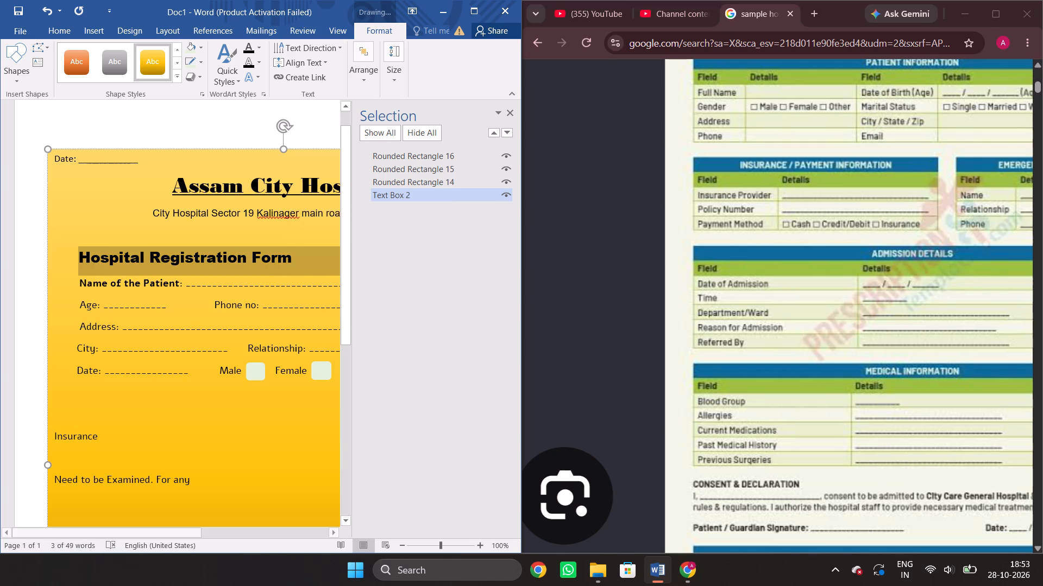
left_click(86, 398)
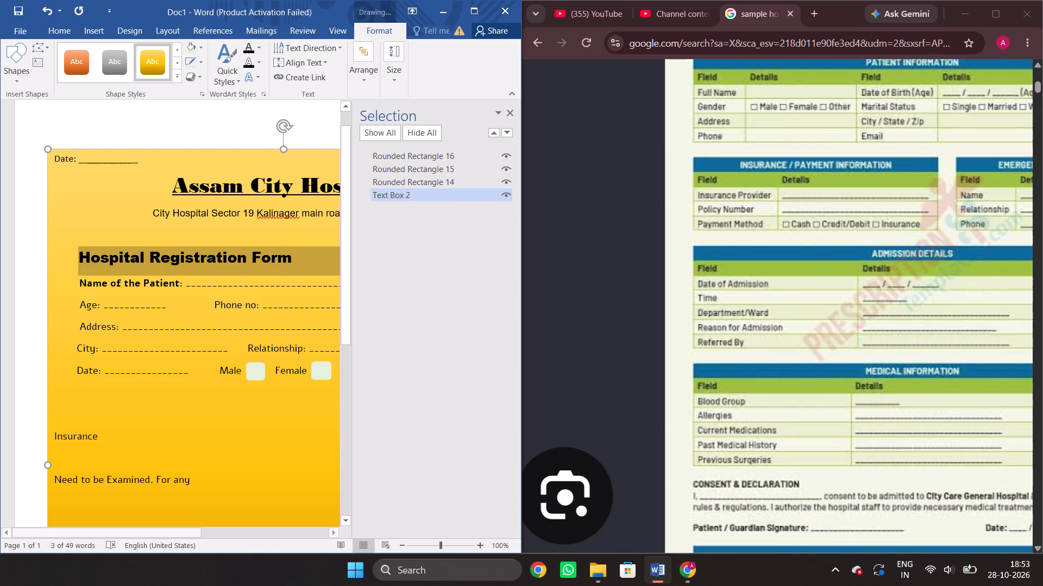
left_click(79, 399)
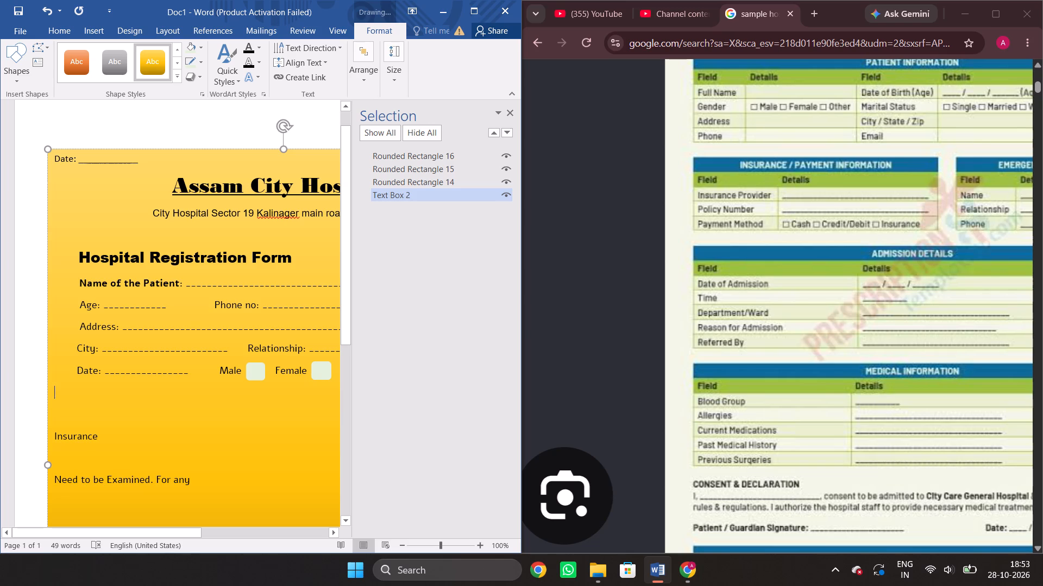
key("Down")
key("Up")
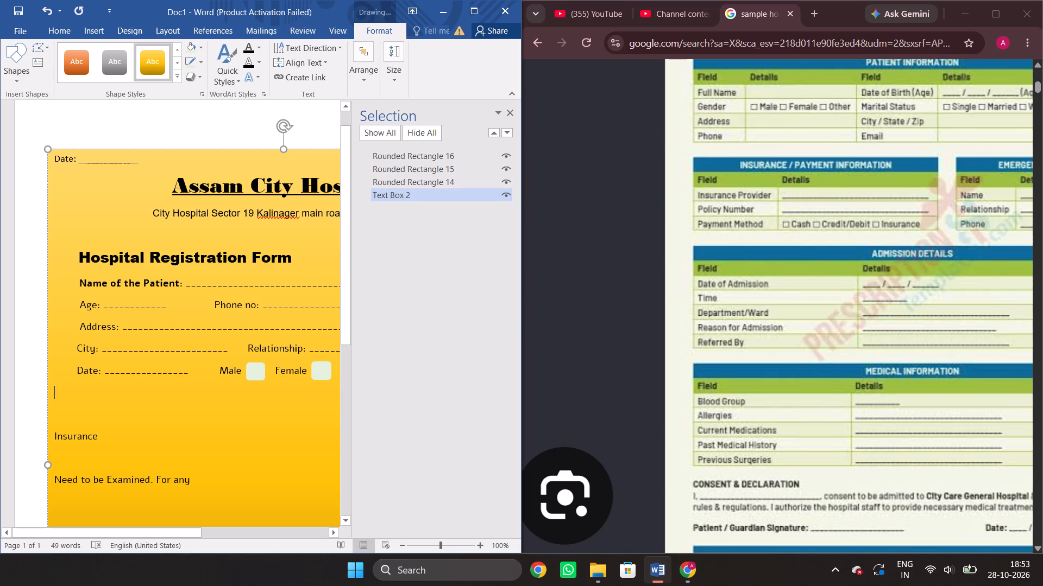
key("Up")
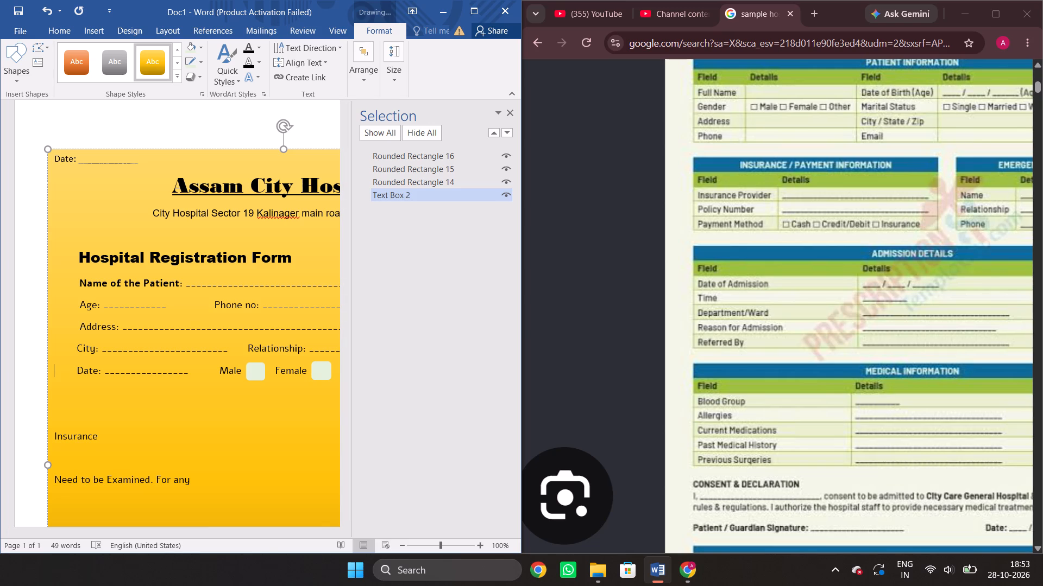
key("Down")
key("Return")
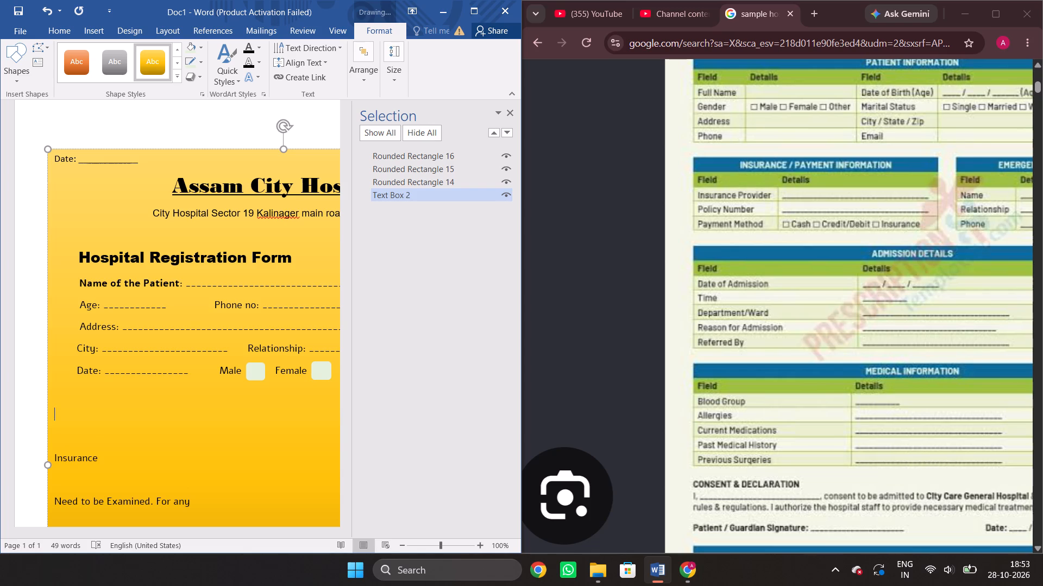
Indent the two blank lines below the Date and gender line with spaces up to the form labels' starting position.
key("space")
key("space")
key("space")
key("space")
key("space")
key("space")
key("space")
key("space")
key("Up")
key("space")
key("space")
key("space")
key("space")
key("space")
key("space")
key("space")
Enter the heading "Payment Information" on the second line below the Date and gender line, aligned with the form labels.
key("Down")
key("space")
key("a")
key("y")
type("ment")
key("space")
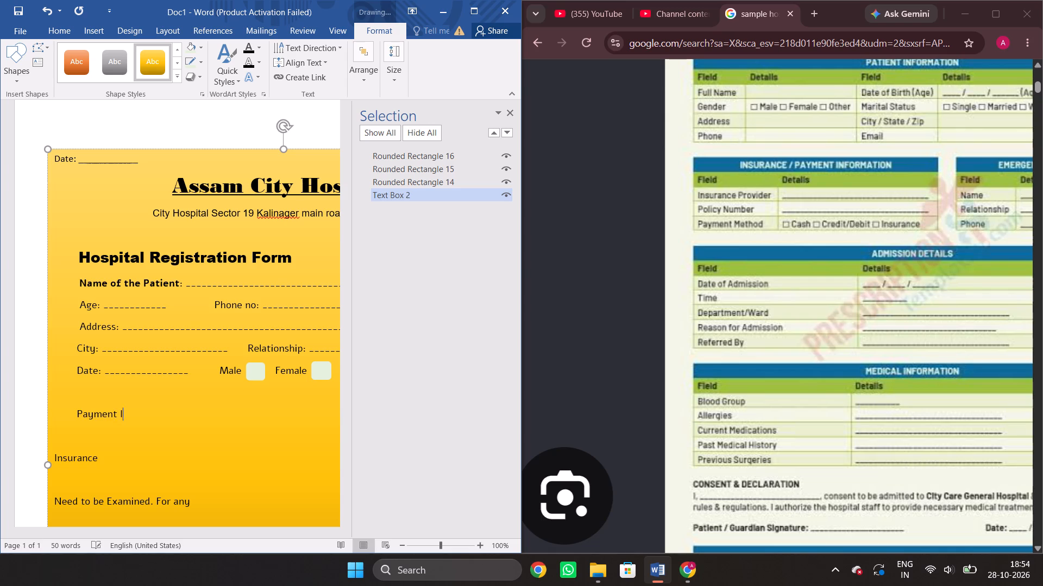
key("n")
type("formation")
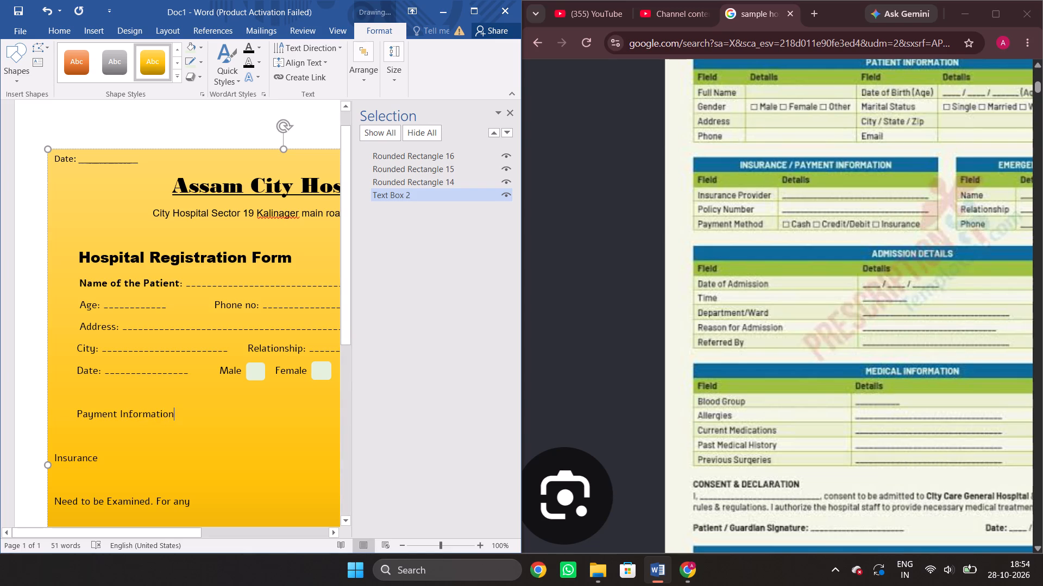
Format the "Payment Information" heading in bold Arial Black at size 16.
left_click_drag(75, 415, 153, 424)
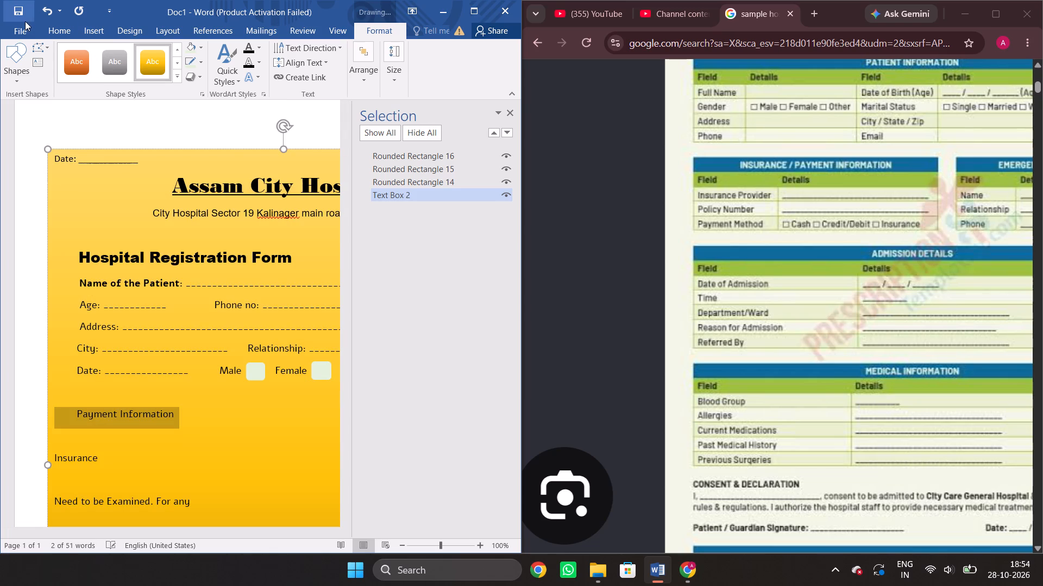
left_click(53, 31)
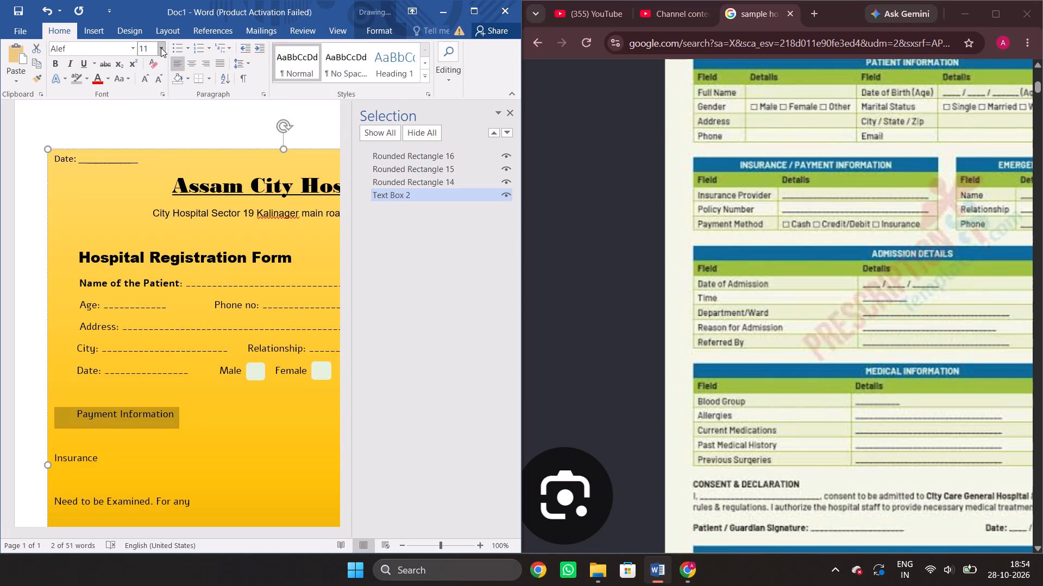
left_click(161, 48)
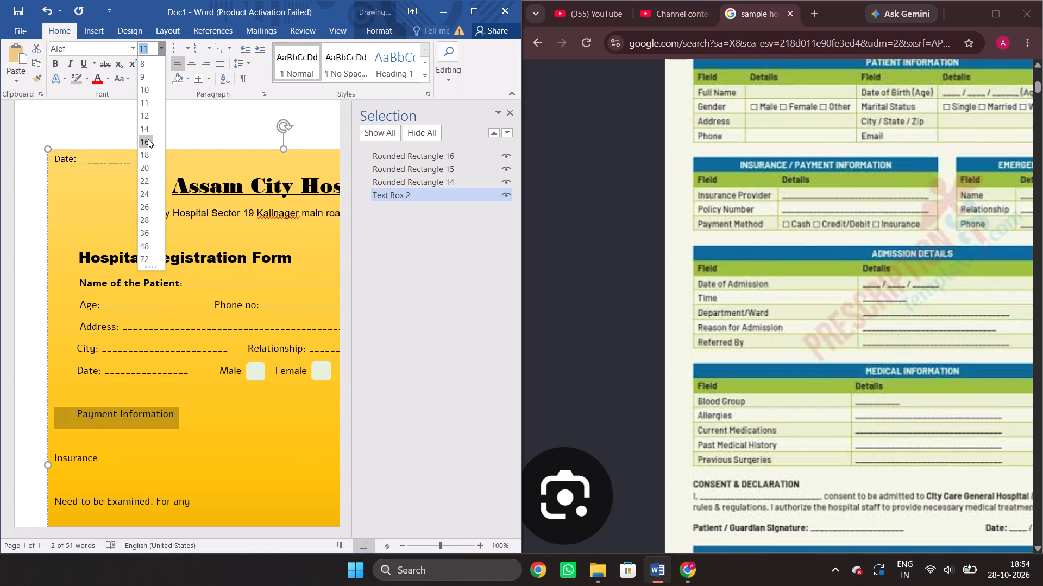
left_click(147, 139)
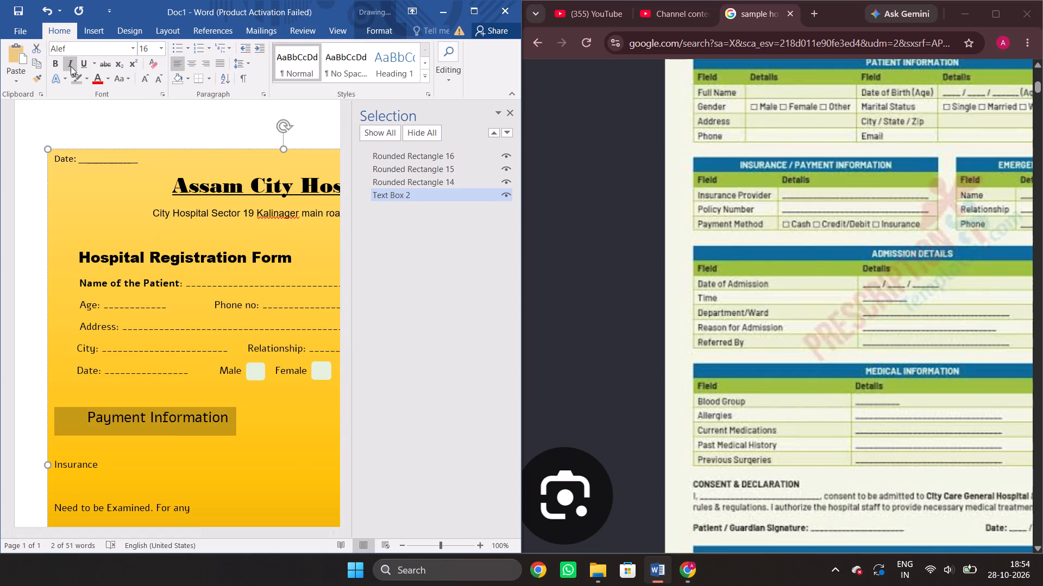
left_click(54, 67)
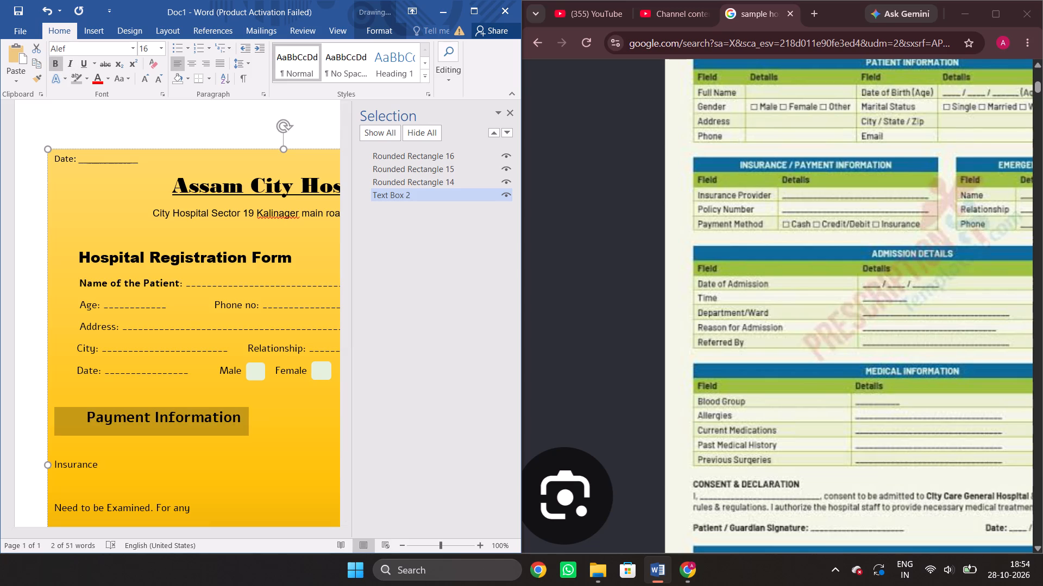
left_click(131, 46)
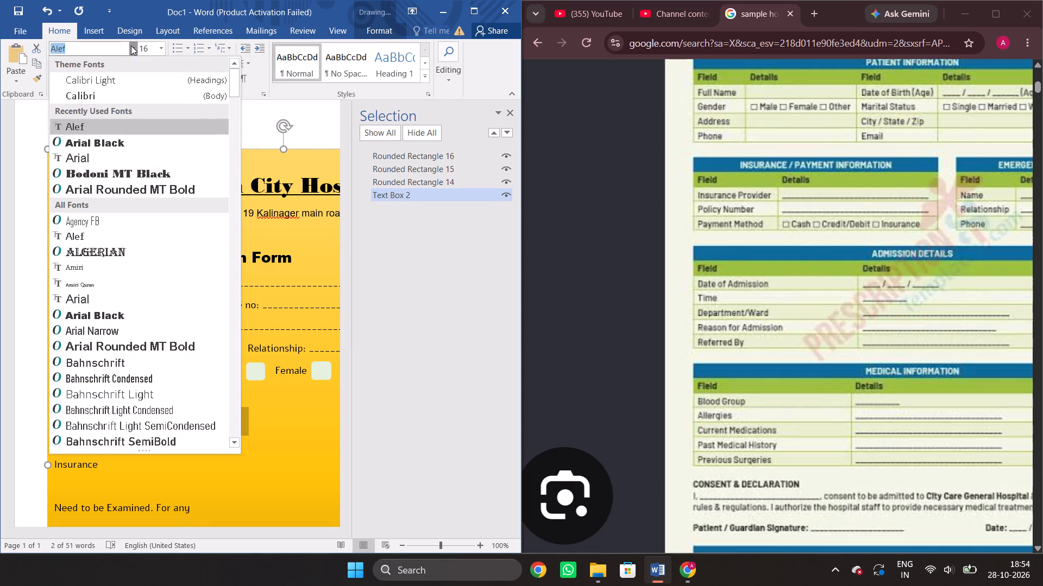
left_click(133, 315)
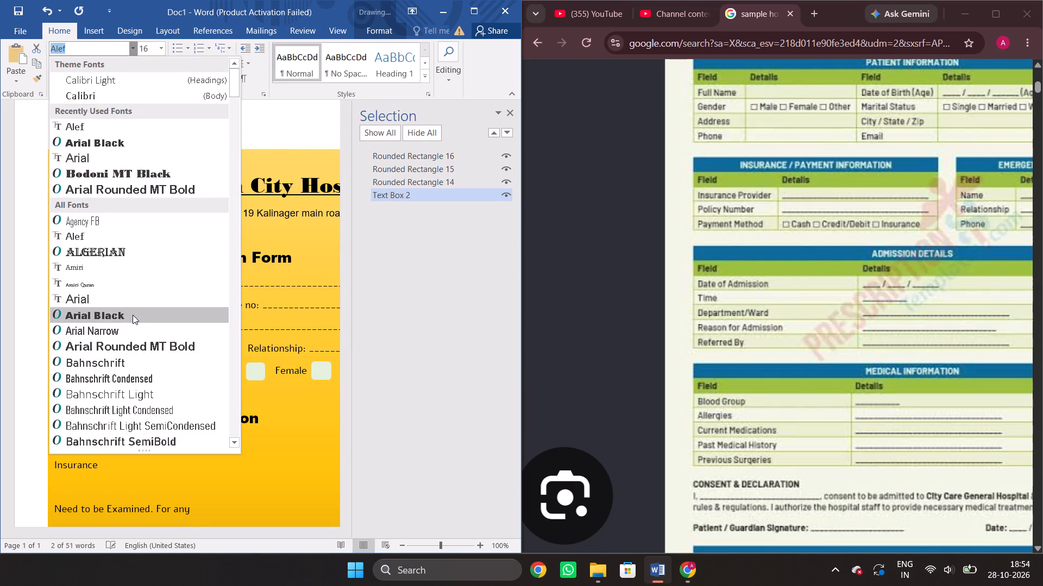
left_click(262, 461)
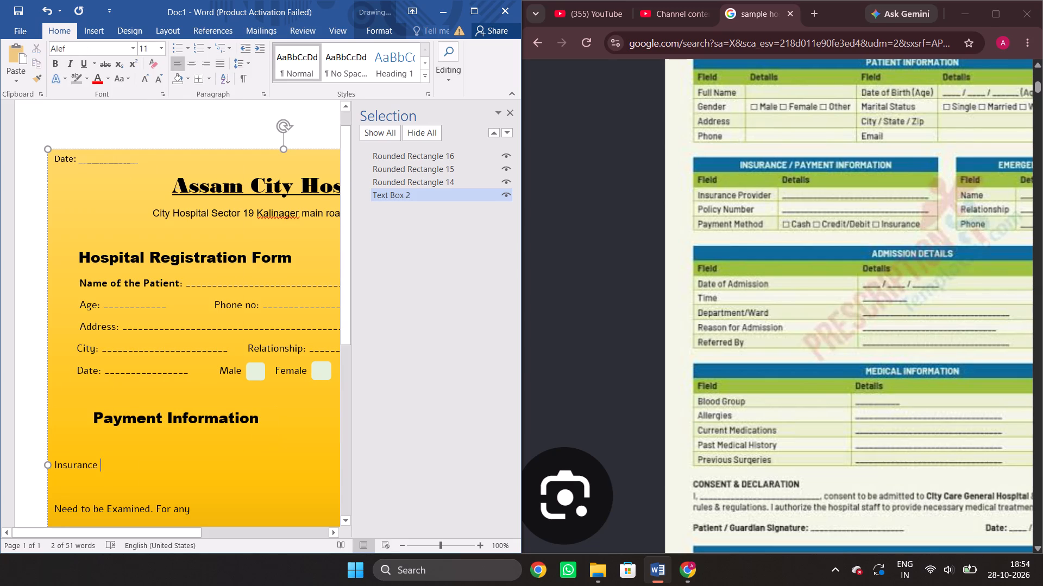
Remove two leading spaces before the "Payment Information" heading to shift it towards the form labels' starting position.
left_click(91, 415)
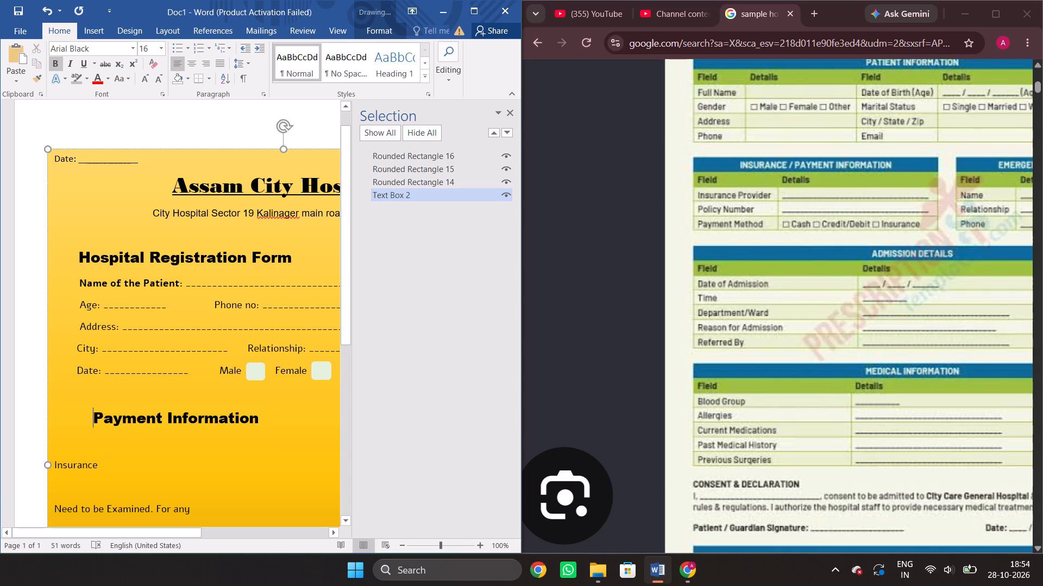
key("BackSpace")
key("BackSpace")
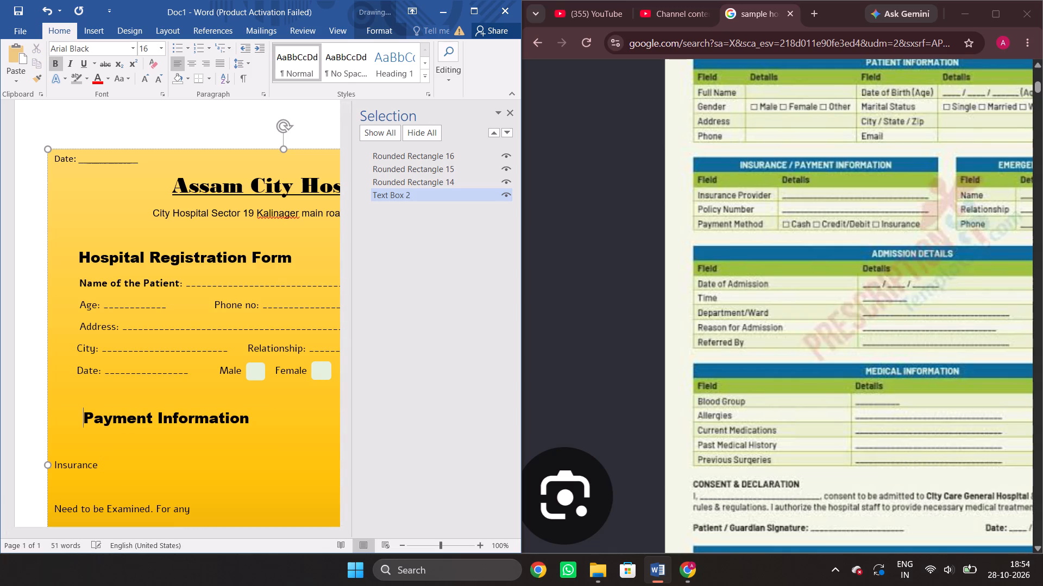
Indent the City line and the Date and gender line by one space each so they align with the Address label.
left_click(75, 369)
key("space")
key("space")
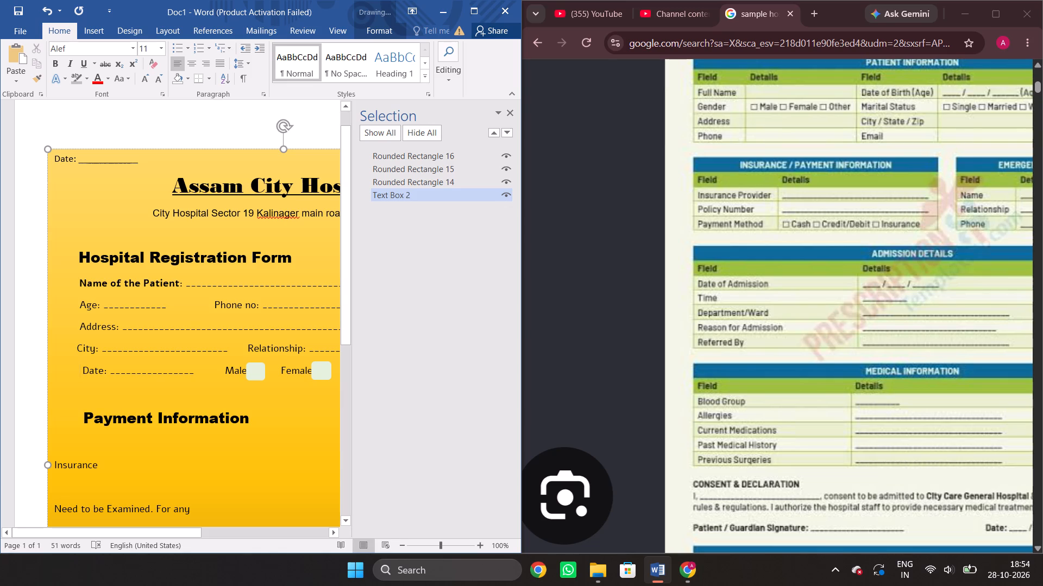
left_click(75, 345)
key("space")
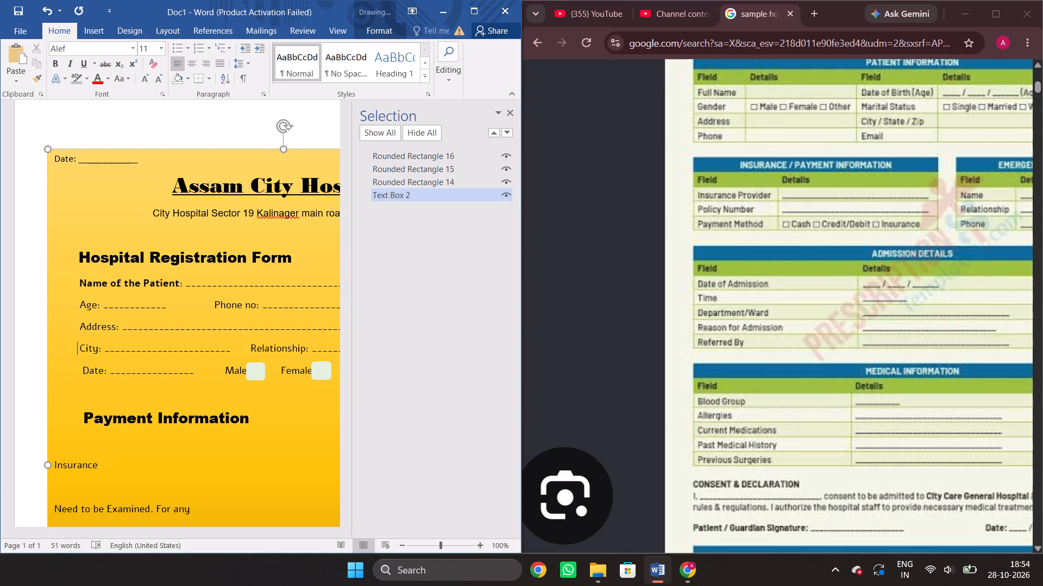
key("Up")
key("space")
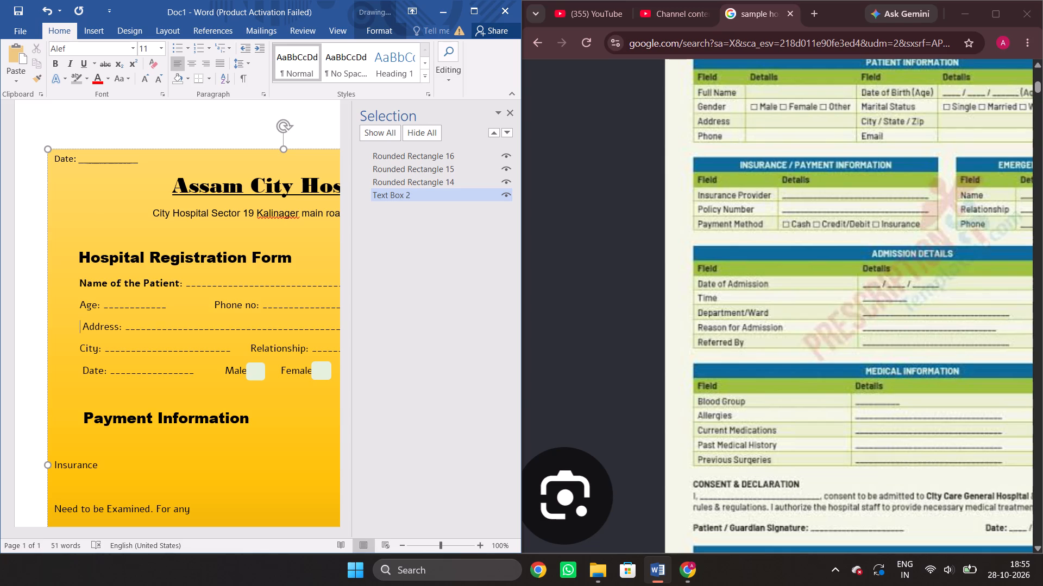
key("BackSpace")
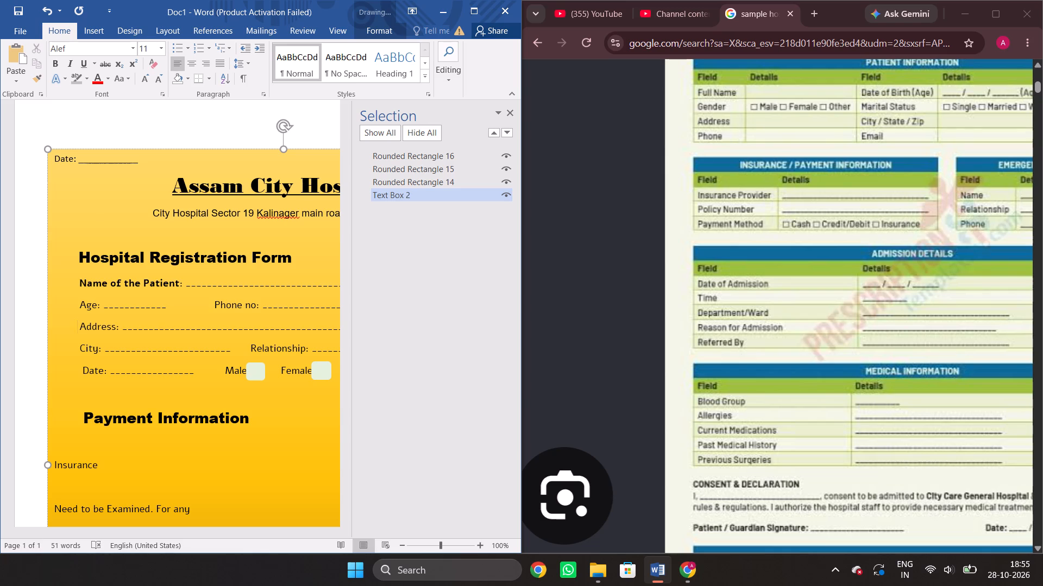
key("Down")
key("Down")
key("BackSpace")
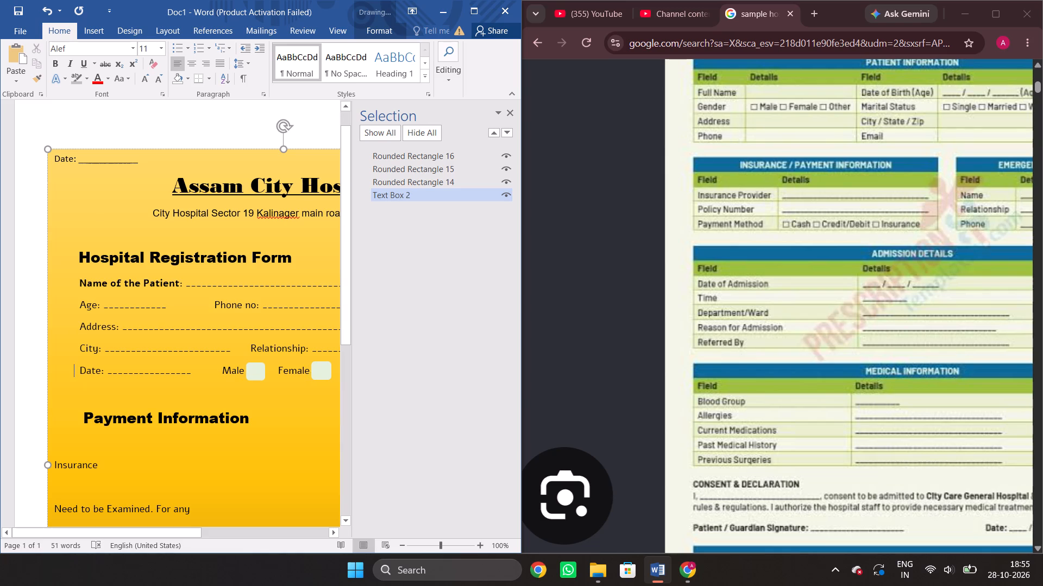
Remove one more leading space before "Payment Information" to align it with the "Hospital Registration Form" heading.
left_click(83, 416)
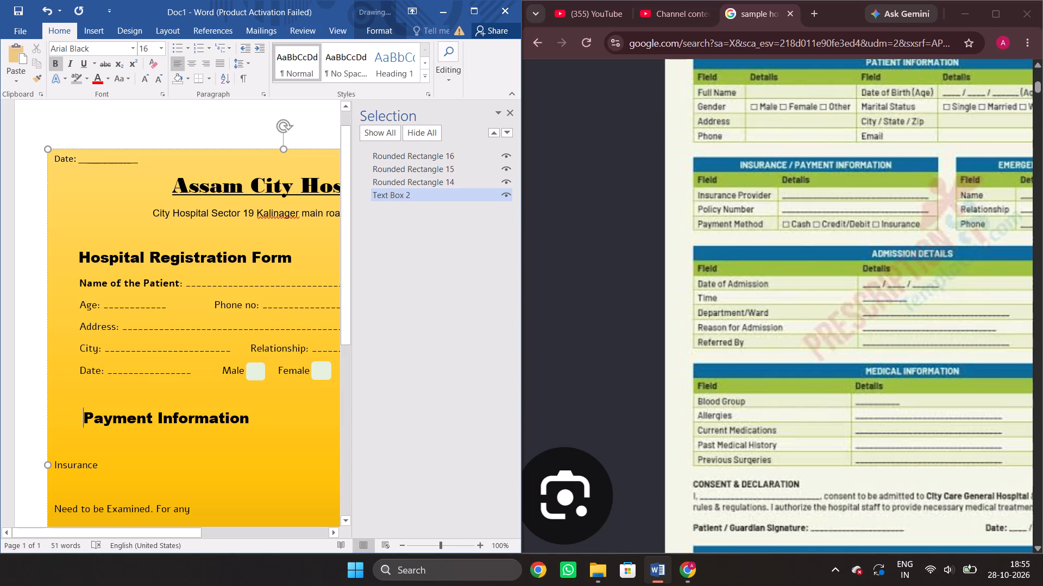
key("BackSpace")
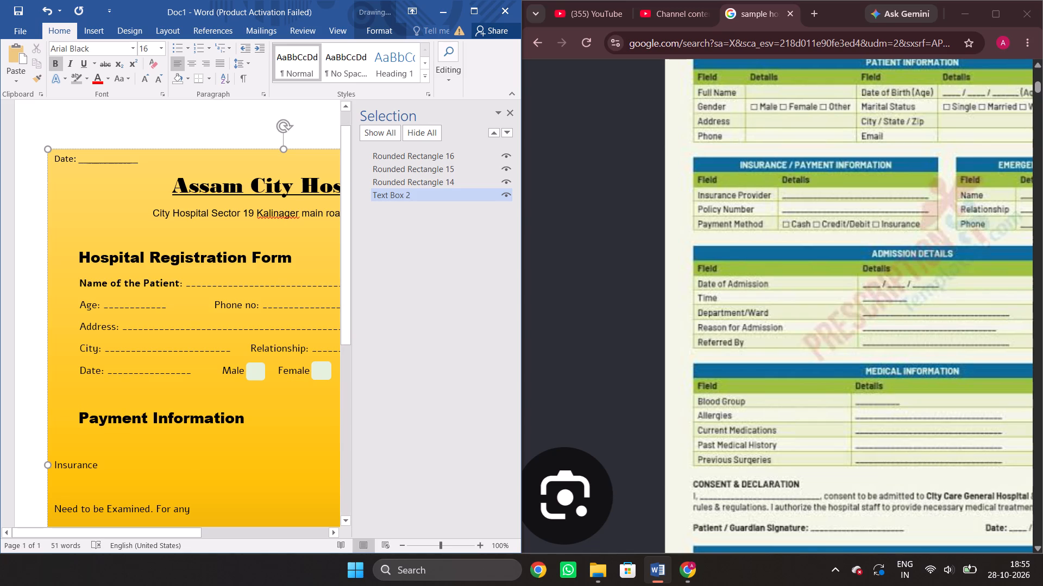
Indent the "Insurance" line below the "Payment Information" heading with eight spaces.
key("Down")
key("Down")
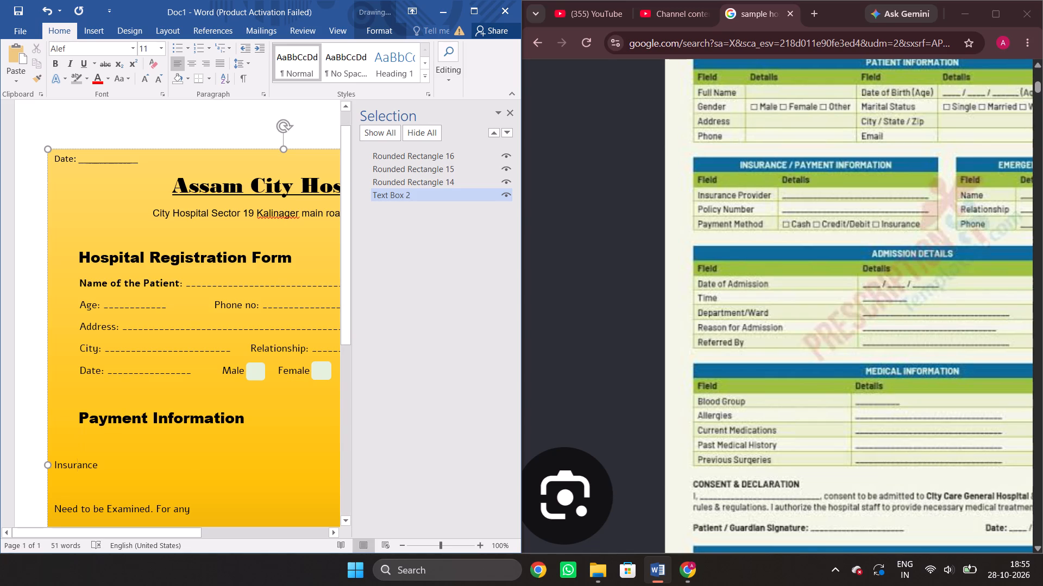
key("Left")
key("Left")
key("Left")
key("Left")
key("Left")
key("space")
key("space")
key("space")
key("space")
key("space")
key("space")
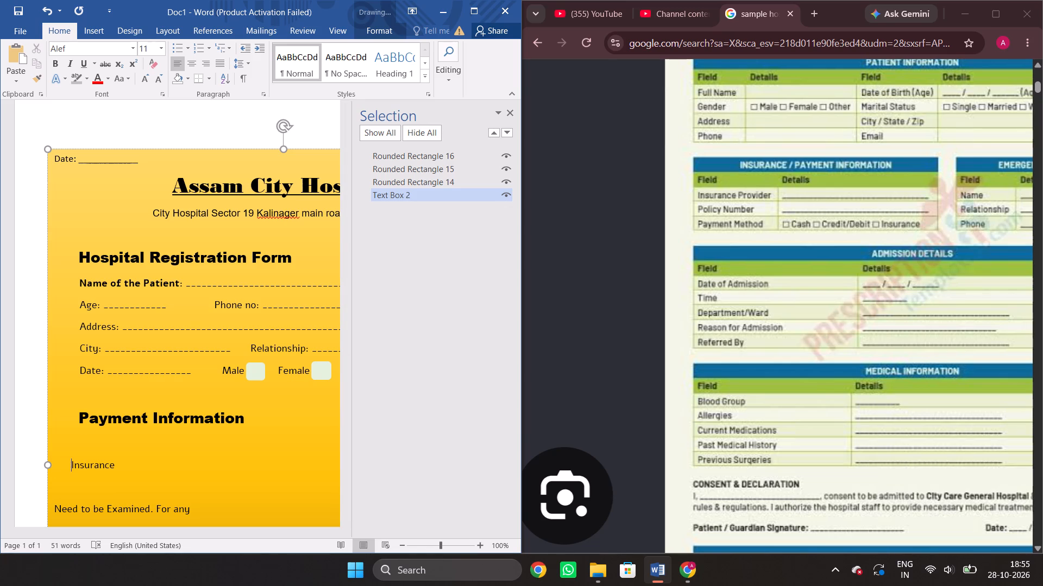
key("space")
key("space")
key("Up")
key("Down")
Remove the indent and line break before "Insurance" so it sits directly under "Payment Information", aligned with the form labels.
key("BackSpace")
key("BackSpace")
key("BackSpace")
key("BackSpace")
key("BackSpace")
key("BackSpace")
key("BackSpace")
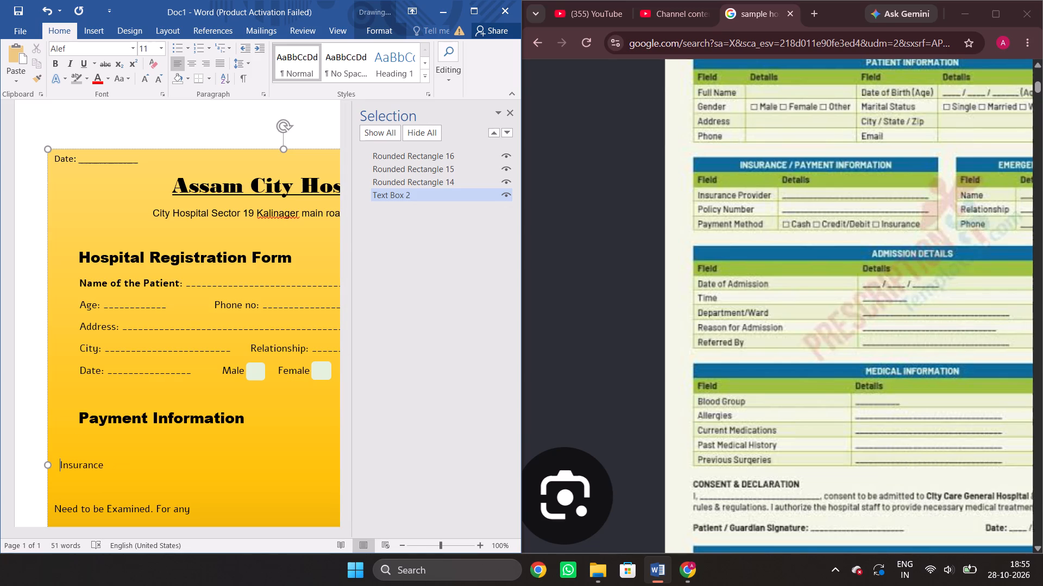
key("BackSpace")
key("BackSpace")
key("BackSpace")
key("BackSpace")
key("BackSpace")
key("BackSpace")
key("BackSpace")
key("BackSpace")
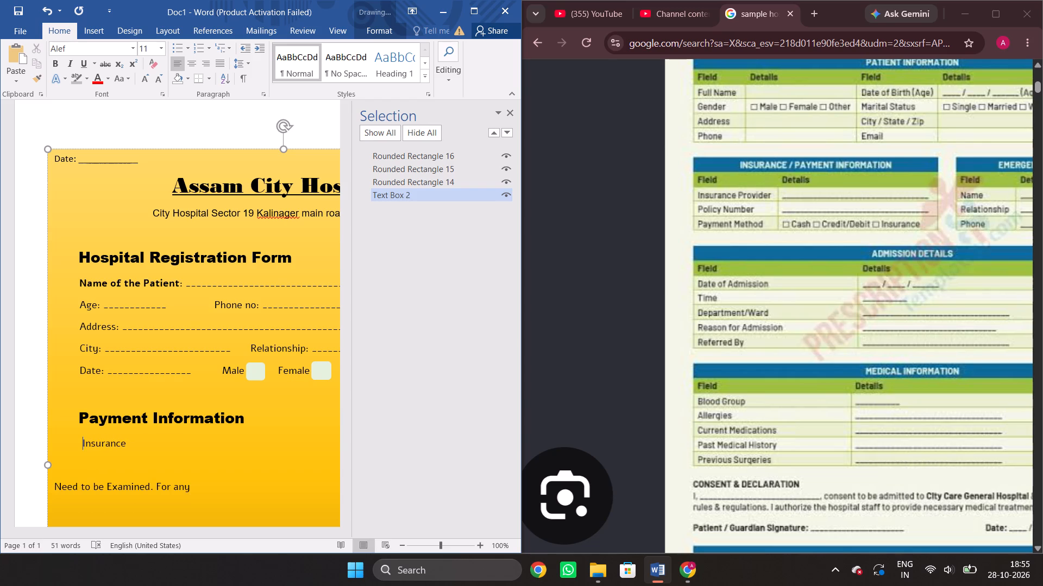
key("BackSpace")
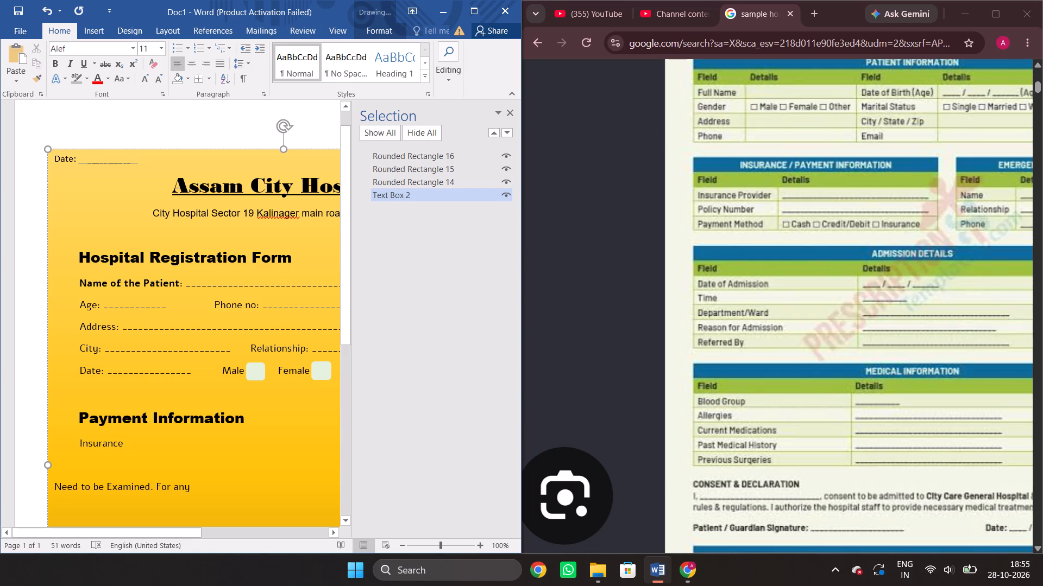
Select the "Name of the Patient" label text.
left_click_drag(80, 283, 114, 283)
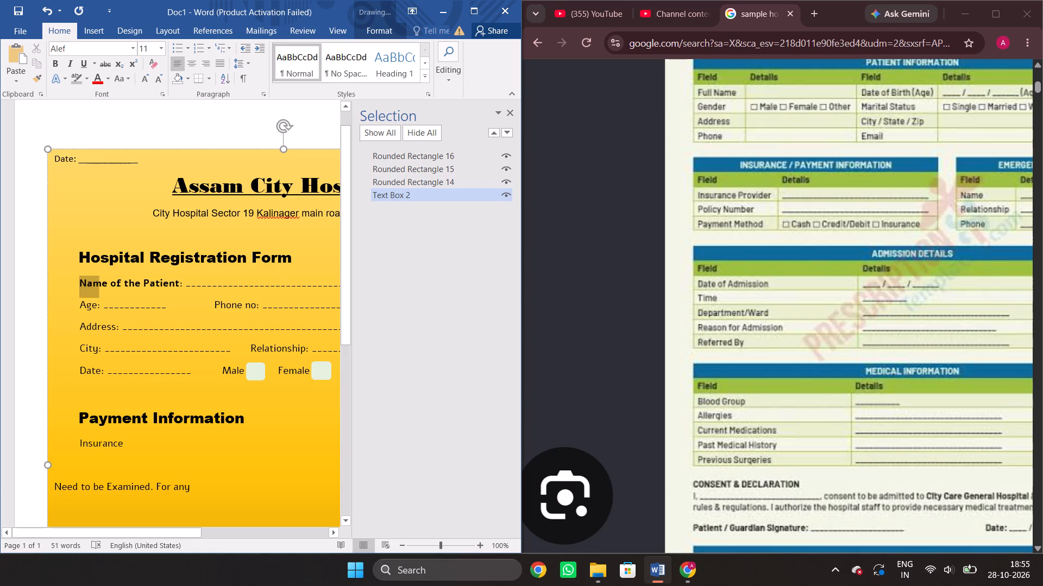
left_click_drag(114, 283, 178, 284)
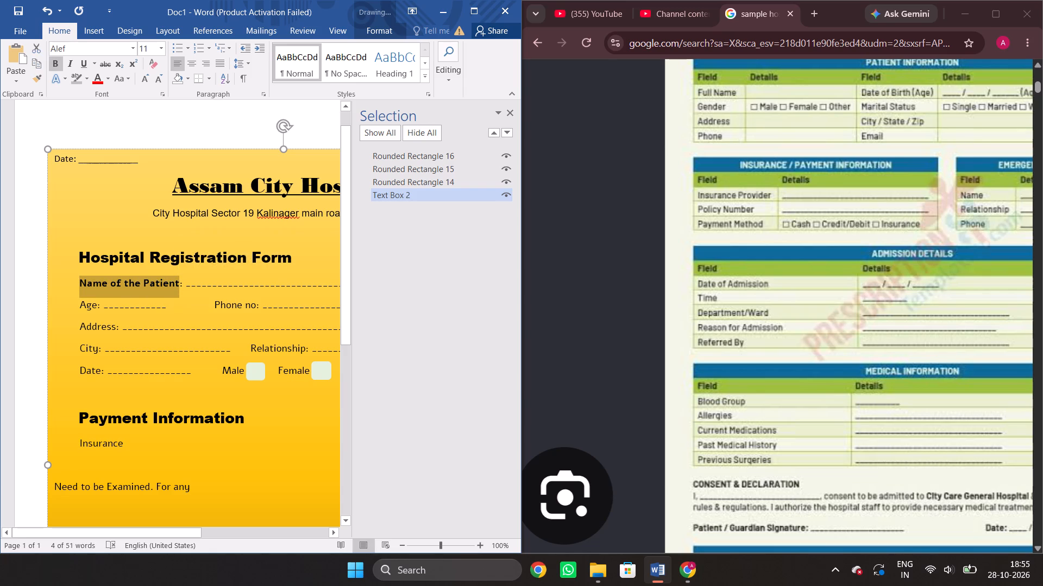
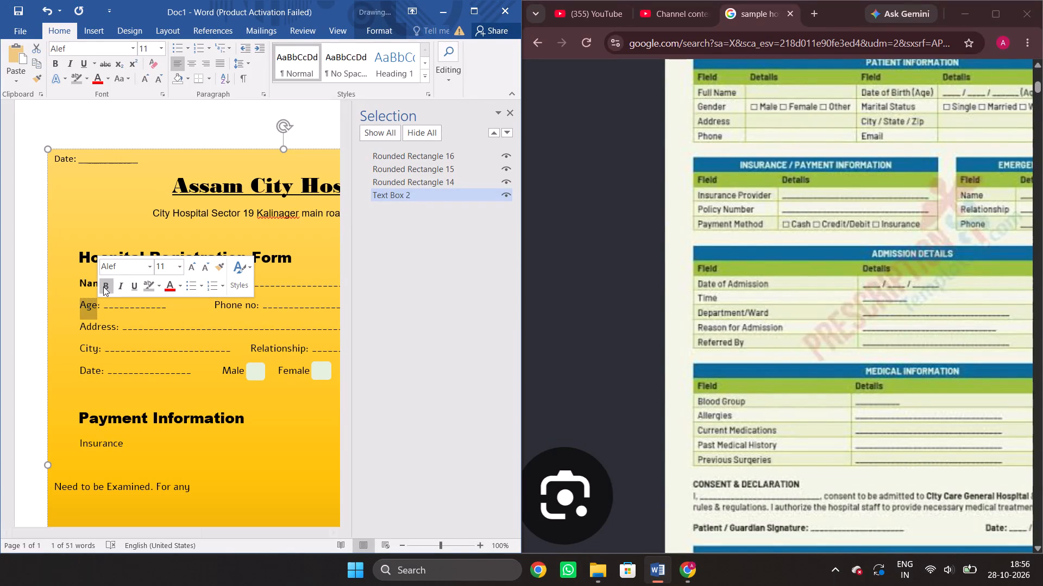
Make the "Age" label, its blank line and the "Phone no" label bold.
left_click(103, 286)
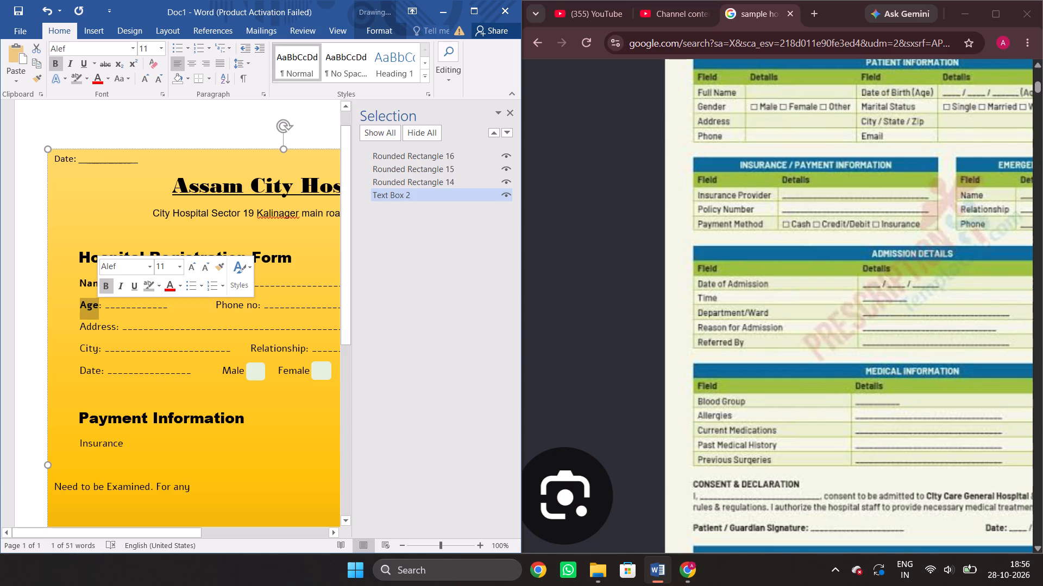
left_click_drag(214, 301, 265, 303)
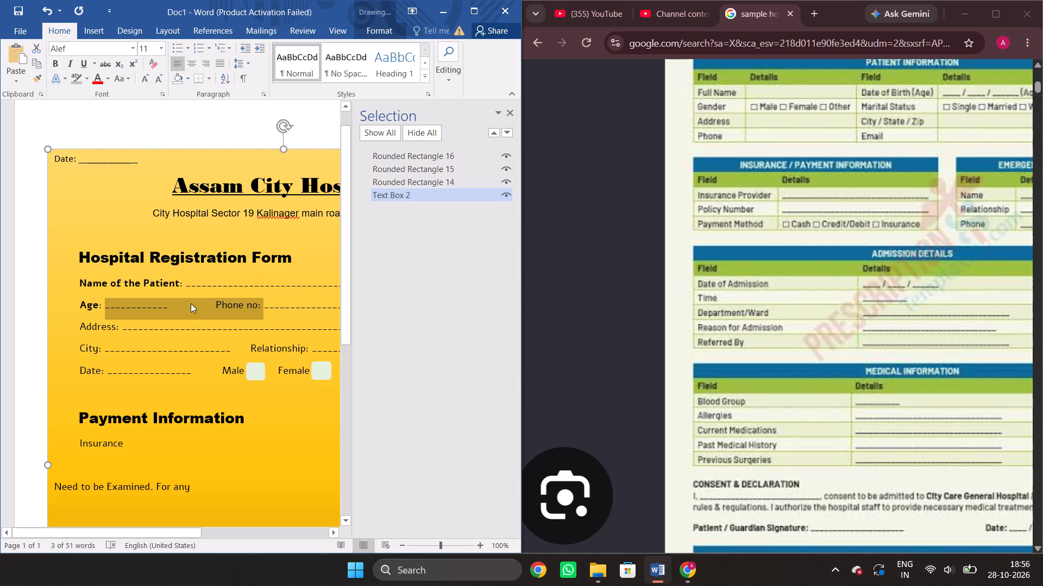
left_click_drag(210, 302, 324, 375)
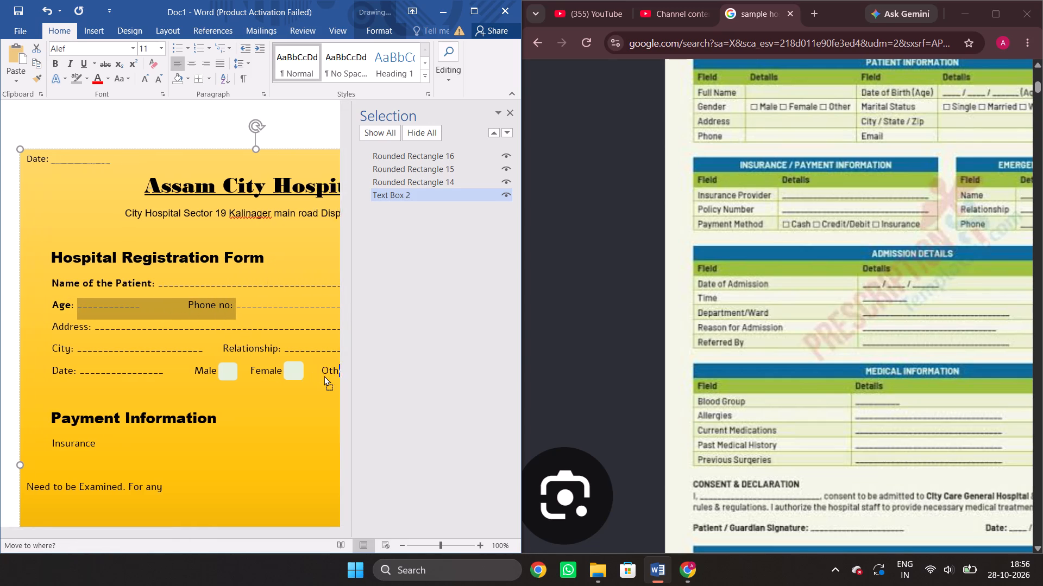
left_click_drag(324, 375, 272, 402)
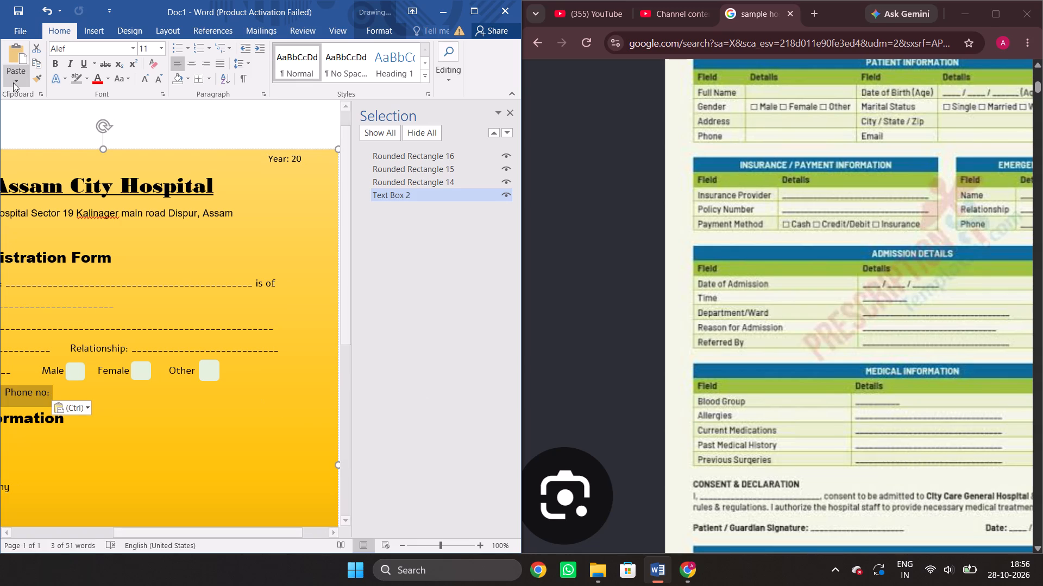
left_click(48, 8)
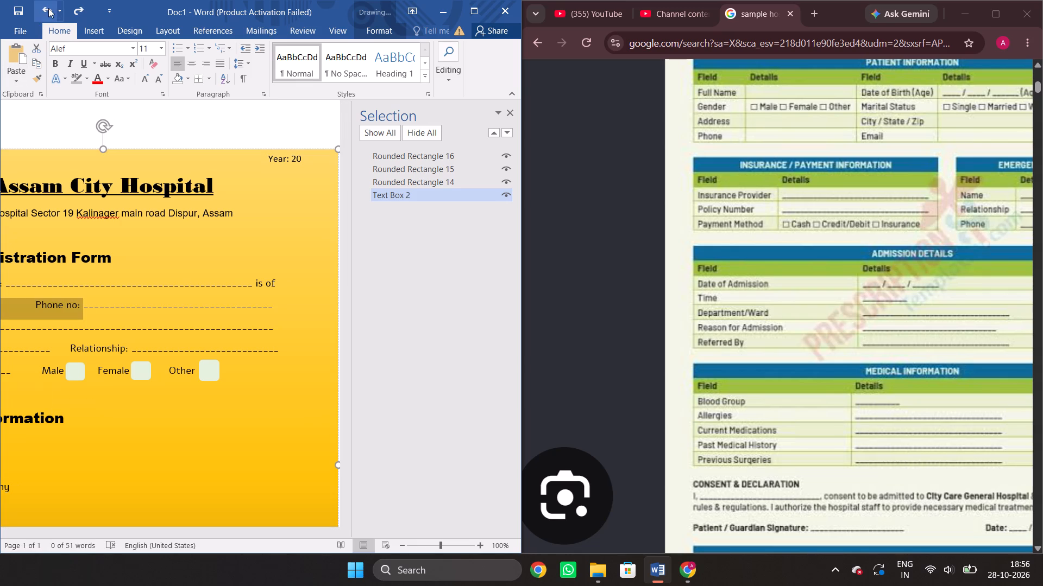
left_click(56, 65)
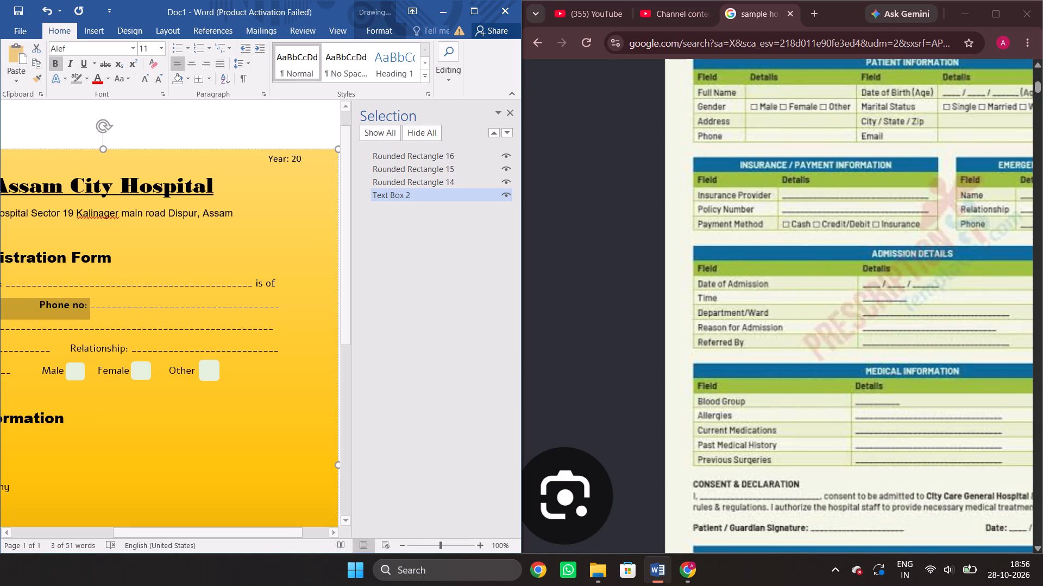
left_click(297, 308)
Make the "Address" label and the next line from "City" through "Relationship" bold.
scroll(297, 308, "down", 1)
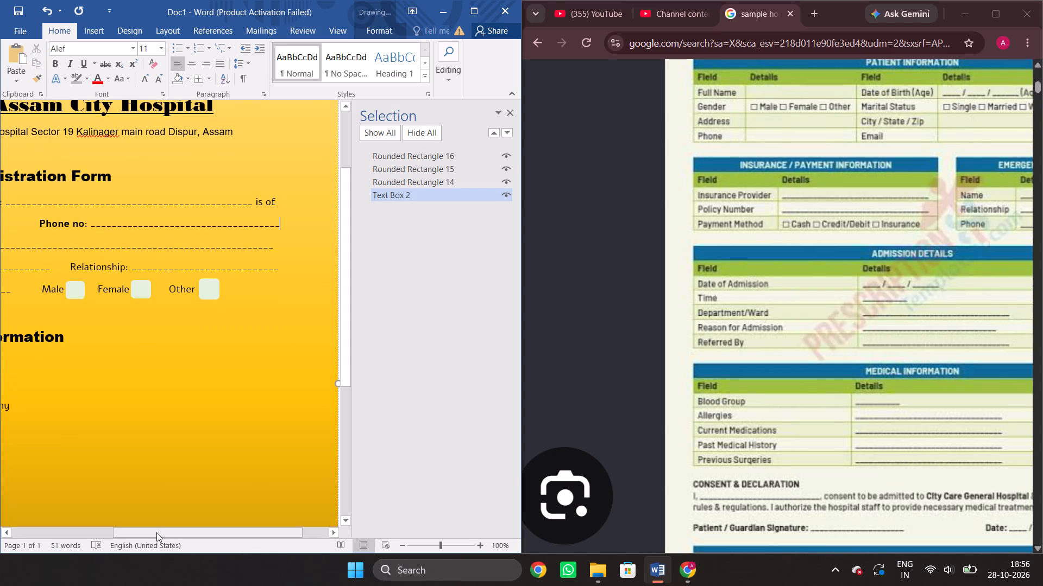
left_click_drag(156, 532, 36, 544)
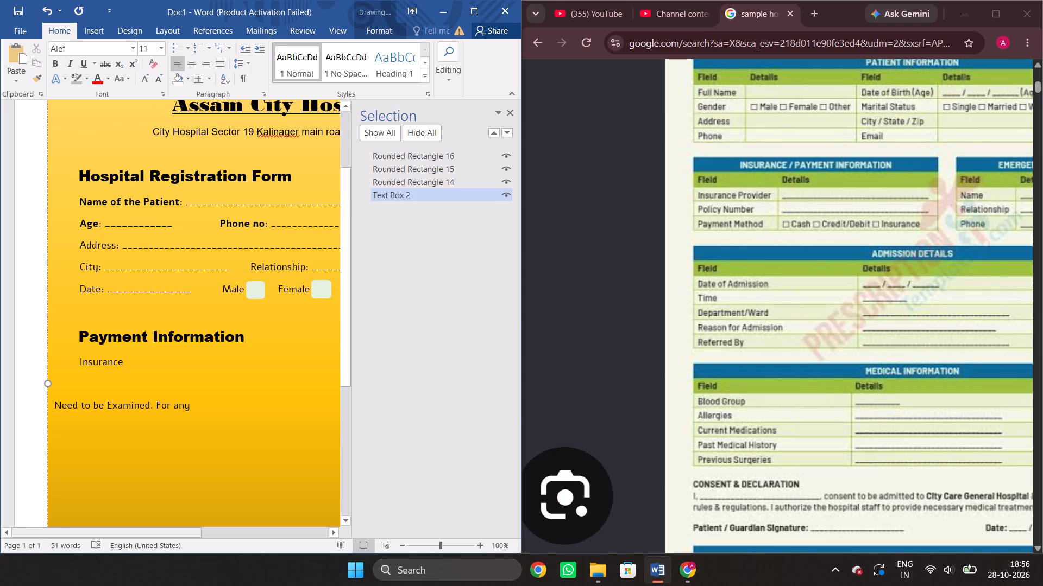
left_click_drag(78, 241, 110, 244)
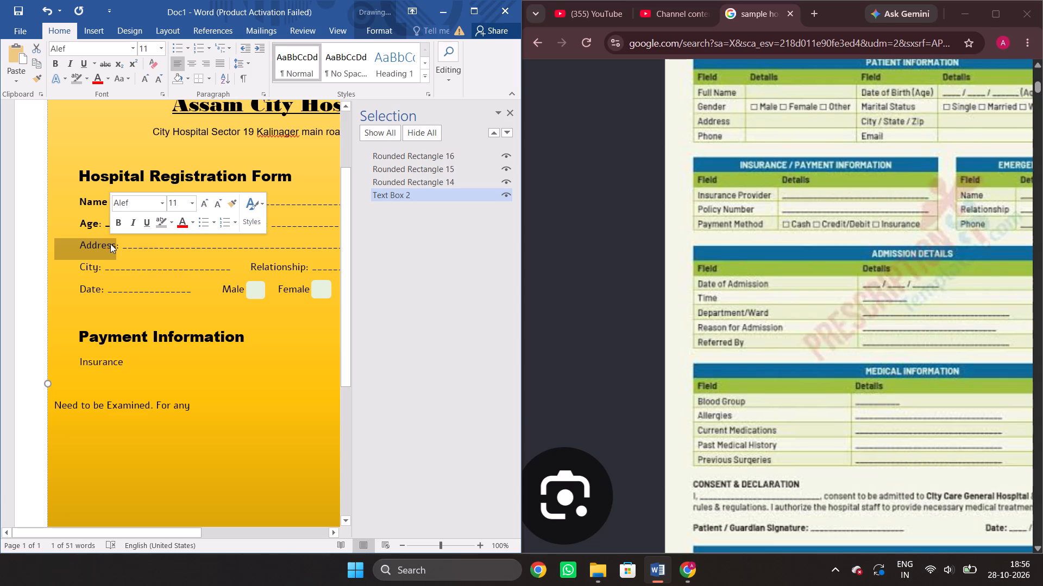
left_click(118, 219)
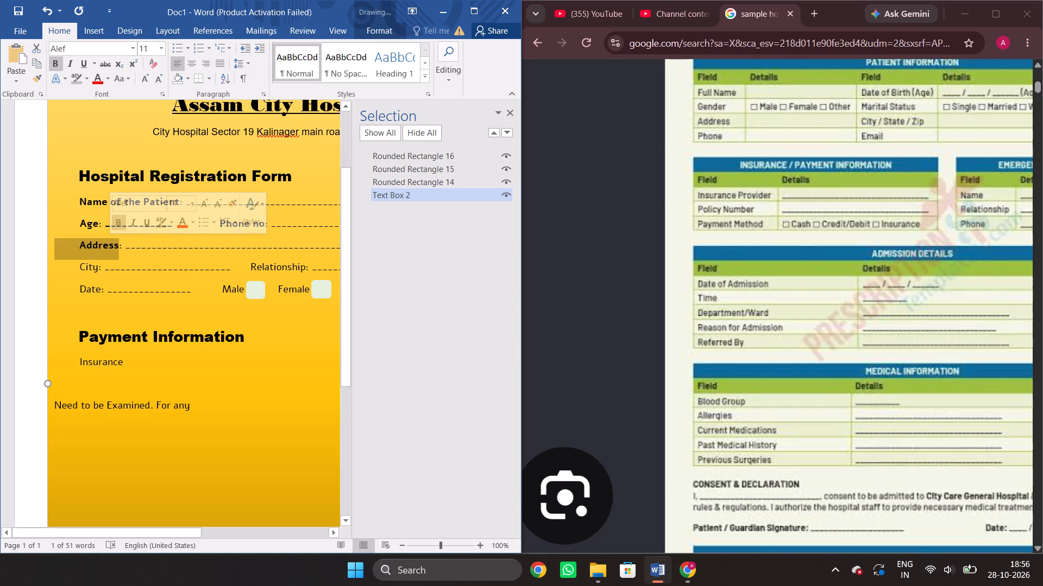
left_click_drag(77, 268, 285, 269)
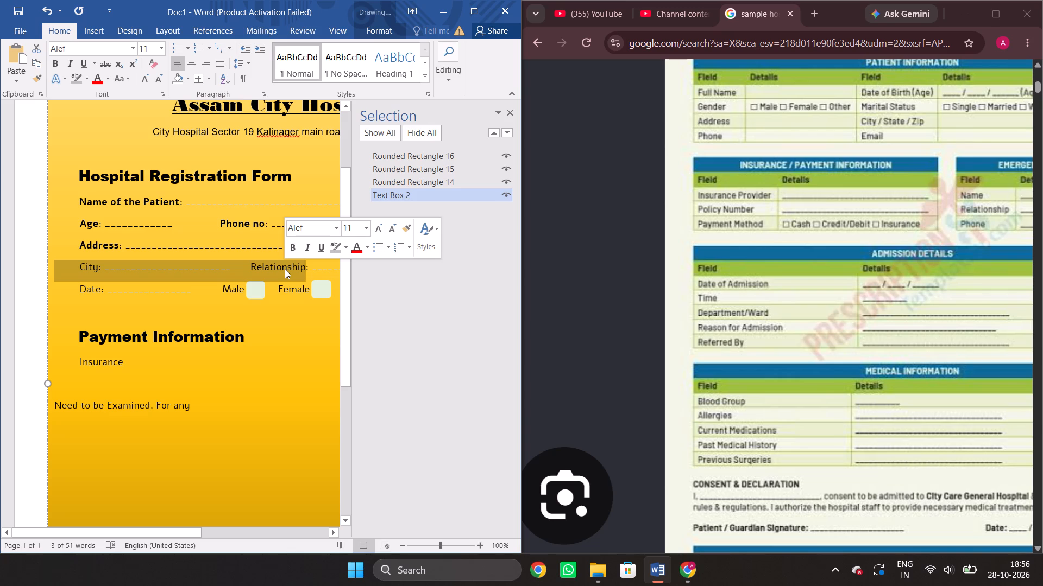
left_click(292, 245)
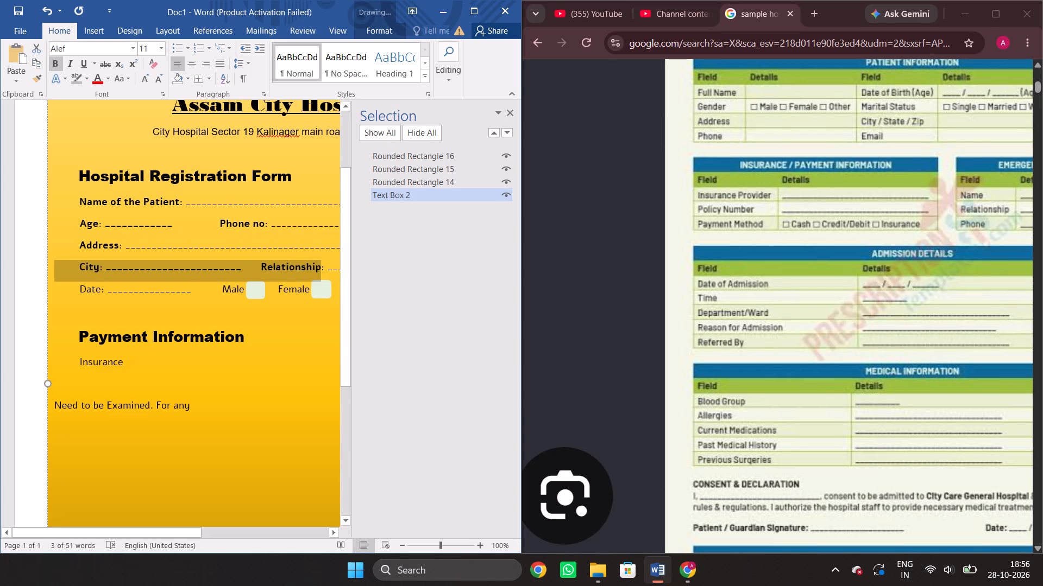
Make the "Date", "Male" and "Female" labels bold.
left_click_drag(102, 288, 70, 283)
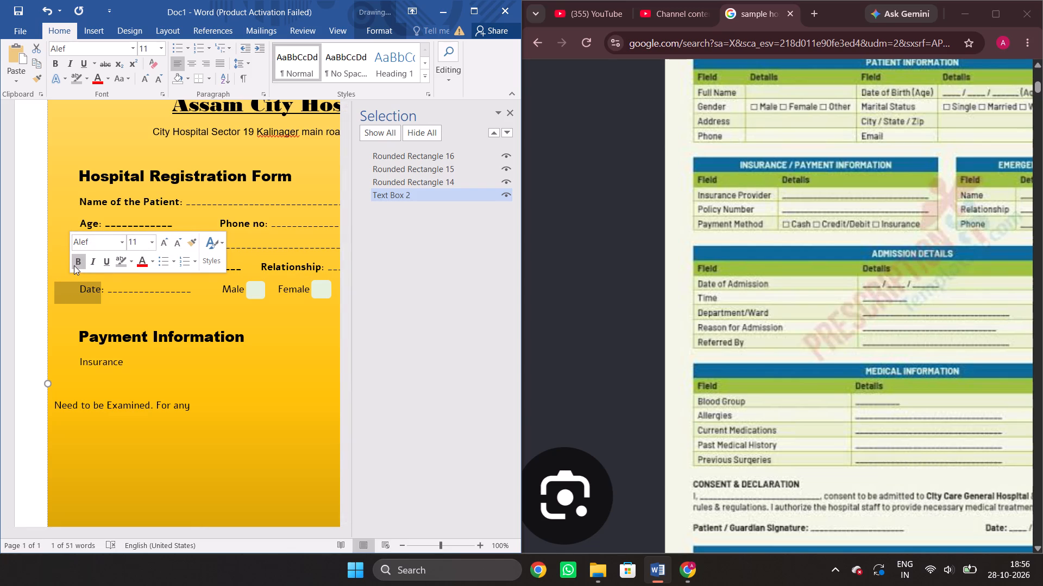
left_click(74, 265)
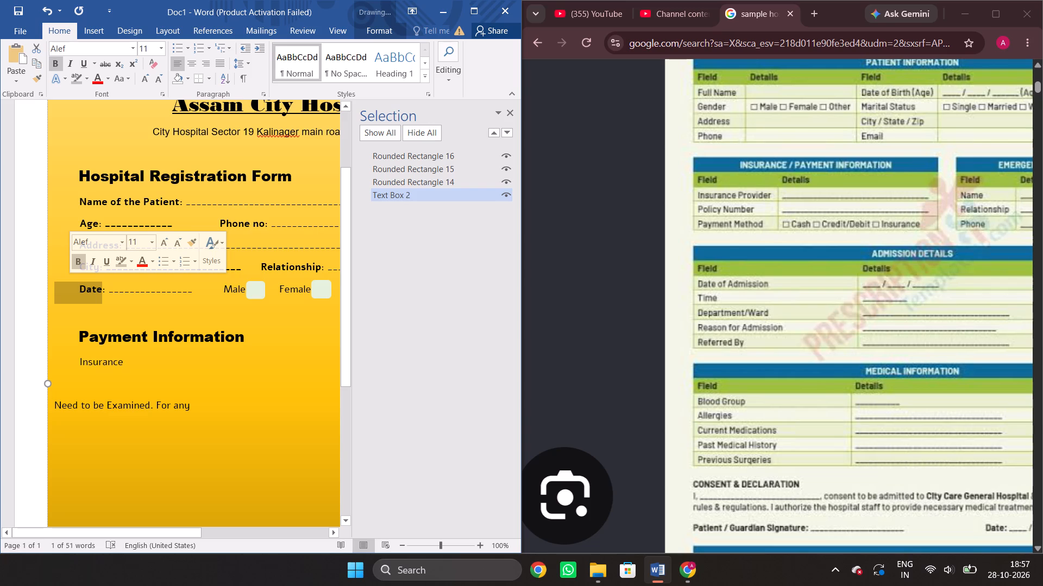
left_click_drag(245, 287, 221, 286)
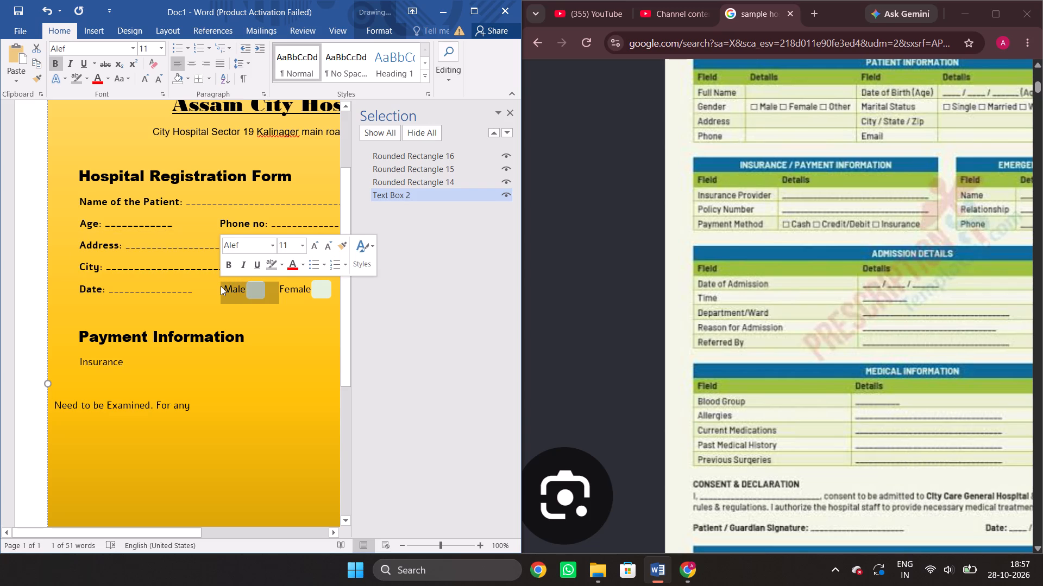
left_click(227, 268)
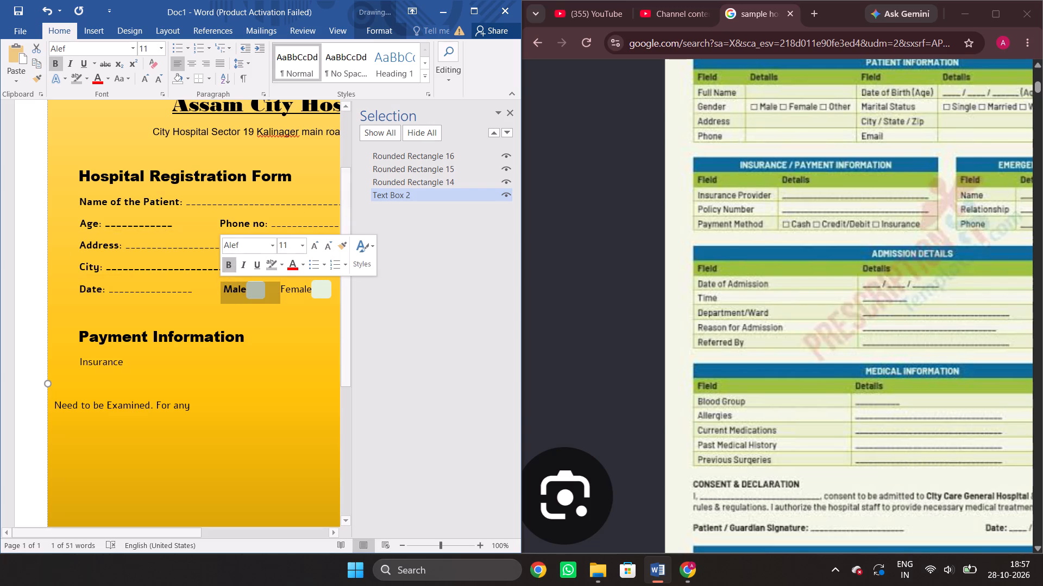
left_click(310, 288)
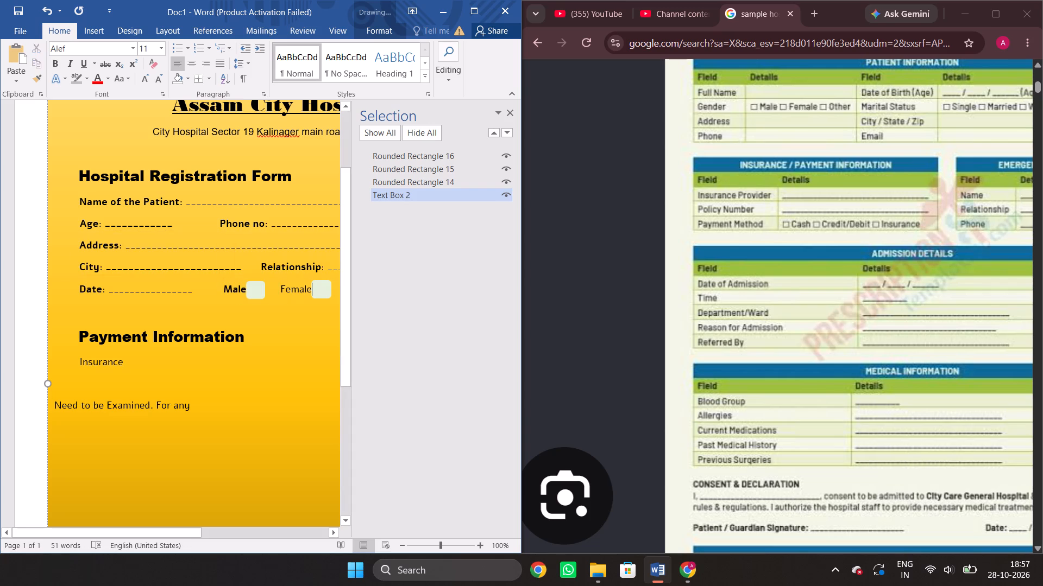
left_click_drag(310, 288, 278, 286)
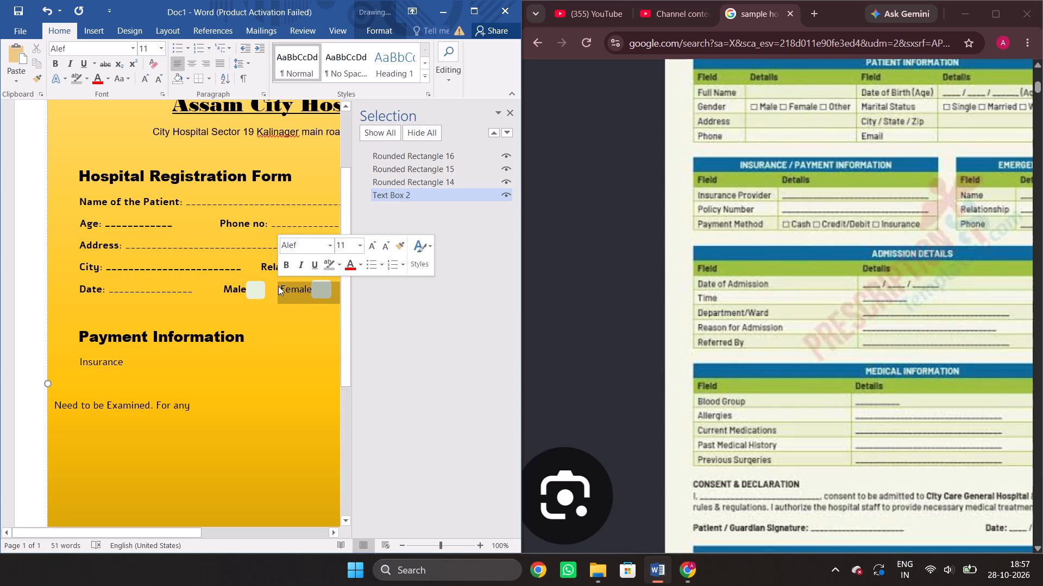
left_click(288, 265)
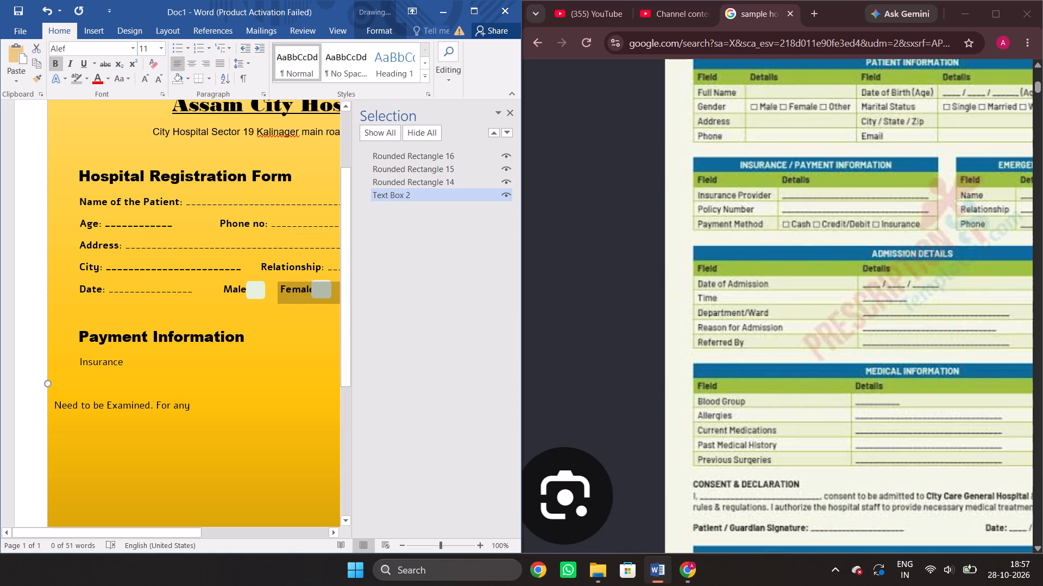
Remove two spaces before "Female" and one before "Male" to realign the labels with their tick boxes.
scroll(294, 364, "left", 1)
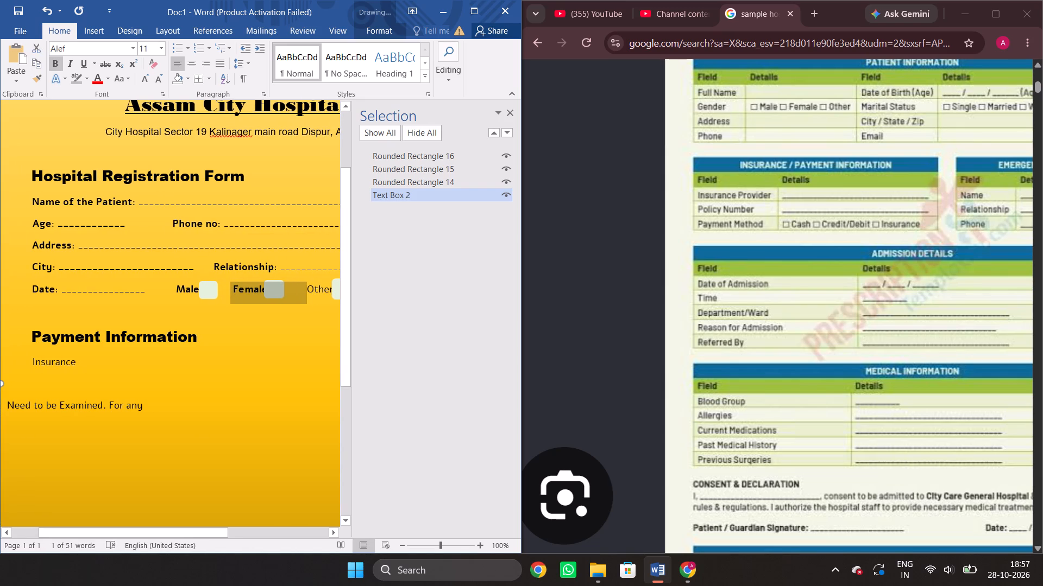
left_click(227, 288)
key("BackSpace")
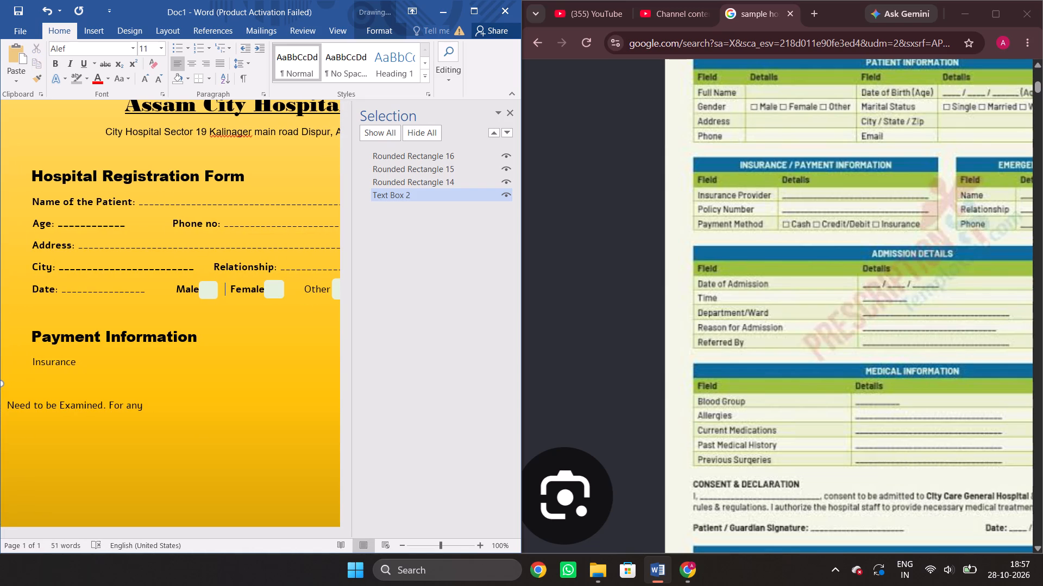
key("BackSpace")
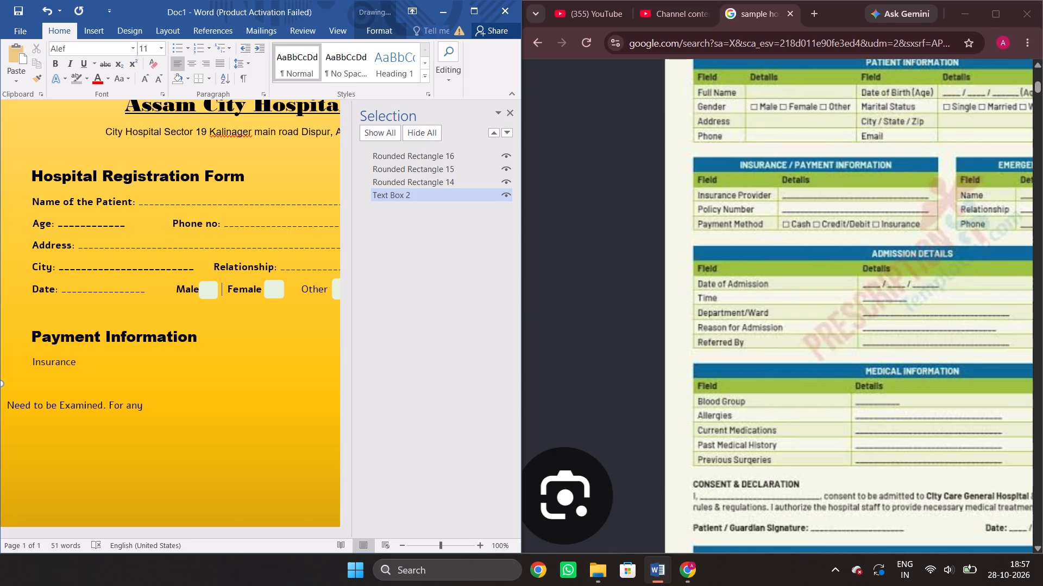
left_click(173, 288)
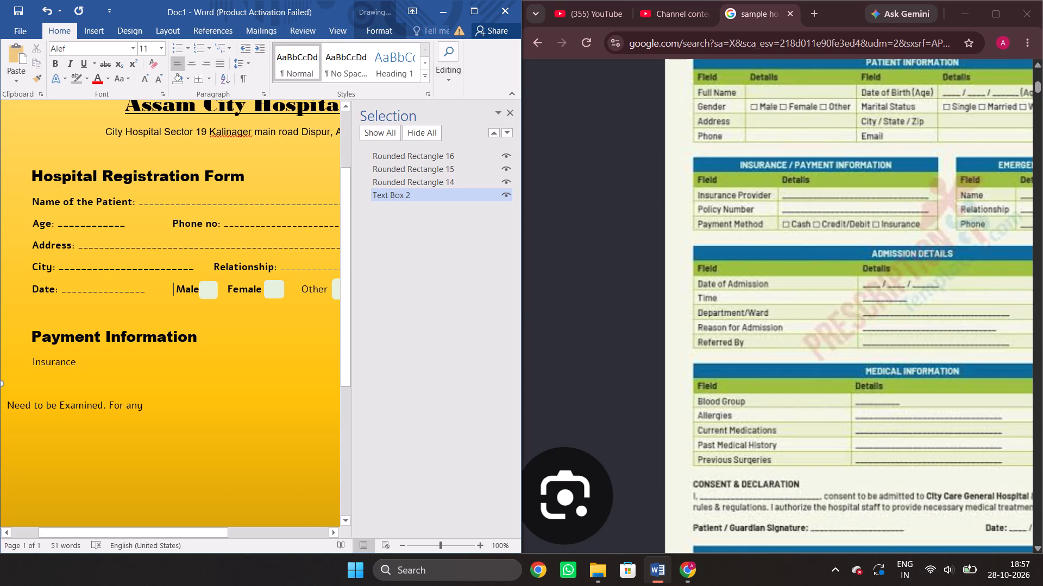
key("BackSpace")
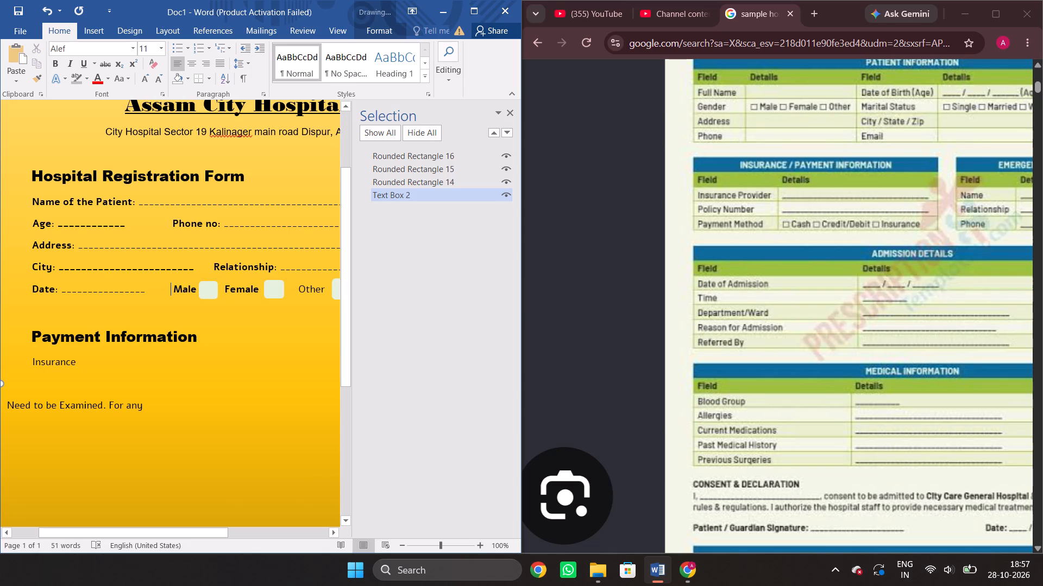
Make the "Other" label bold while keeping "Female" bold.
left_click(325, 288)
left_click_drag(325, 288, 294, 285)
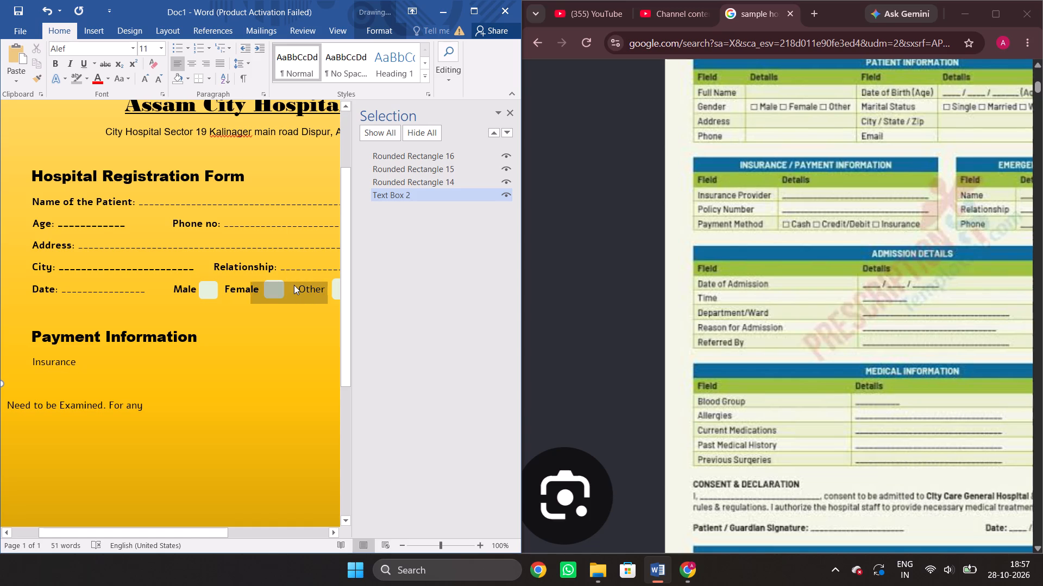
left_click(302, 259)
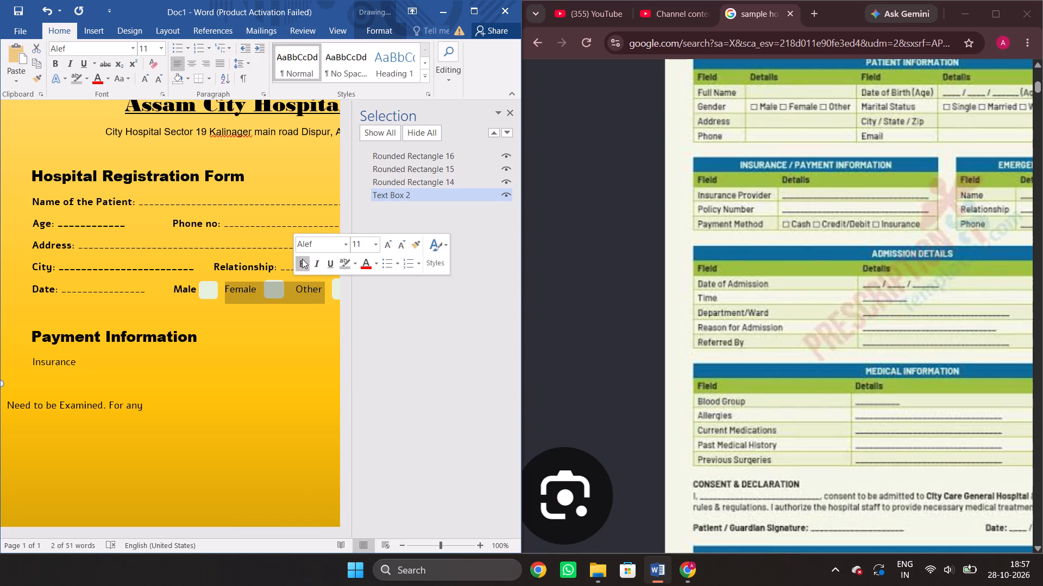
left_click(302, 259)
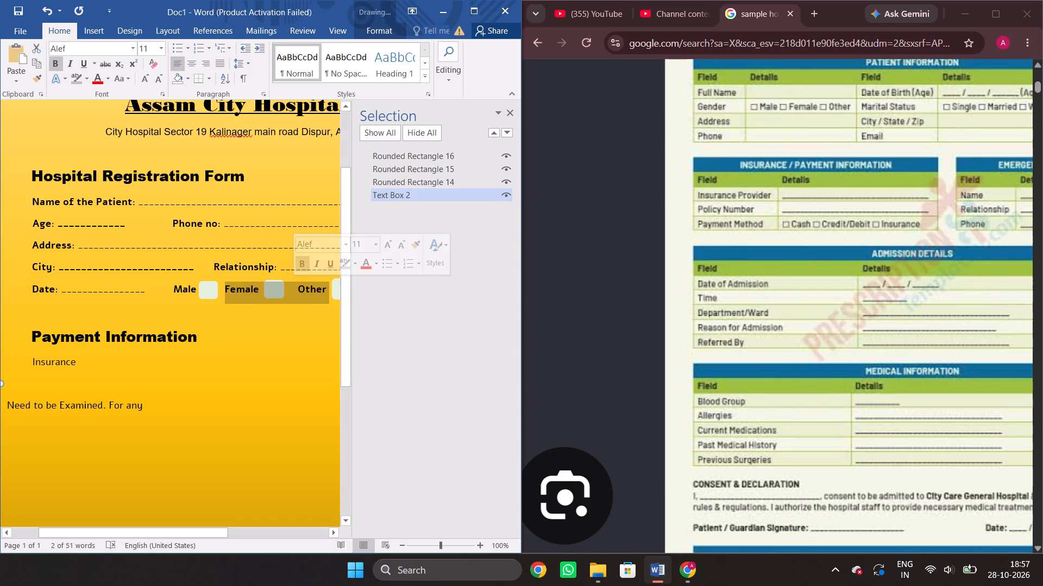
left_click(298, 351)
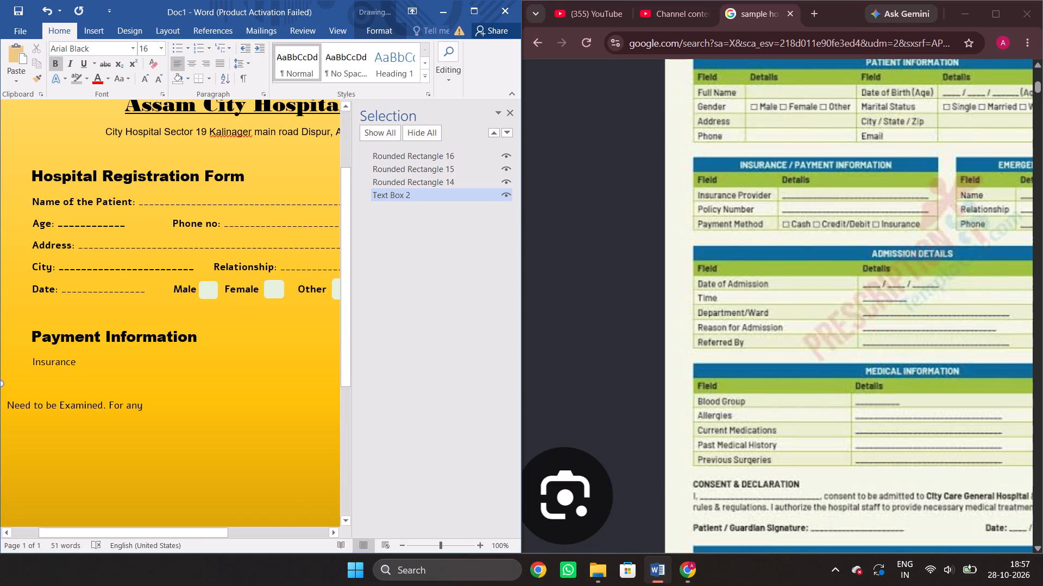
Make the blank line after "Name of the Patient" bold, including the "is of" at its end.
scroll(244, 360, "left", 1)
left_click_drag(137, 201, 363, 202)
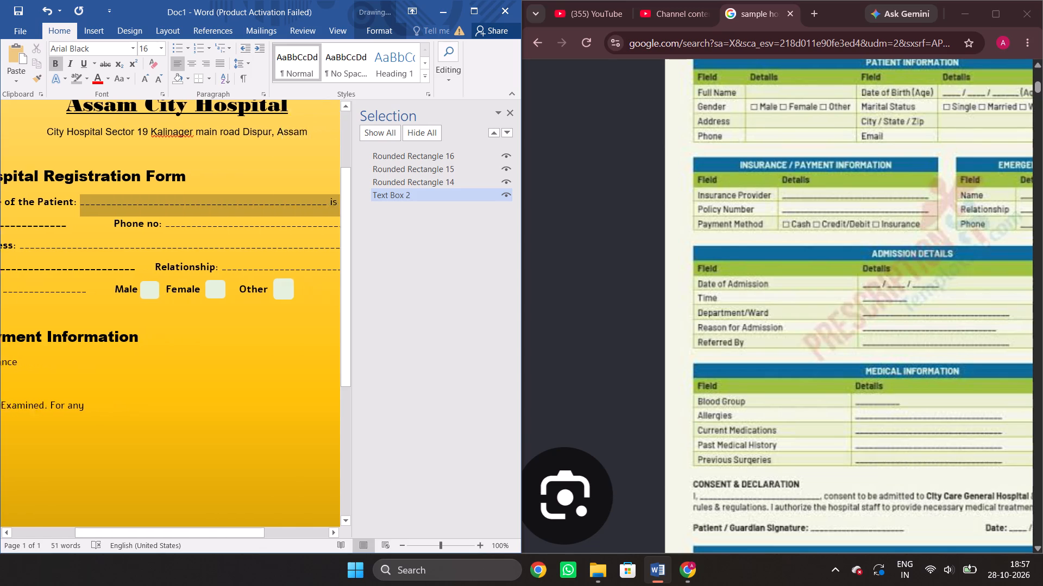
left_click_drag(363, 202, 357, 203)
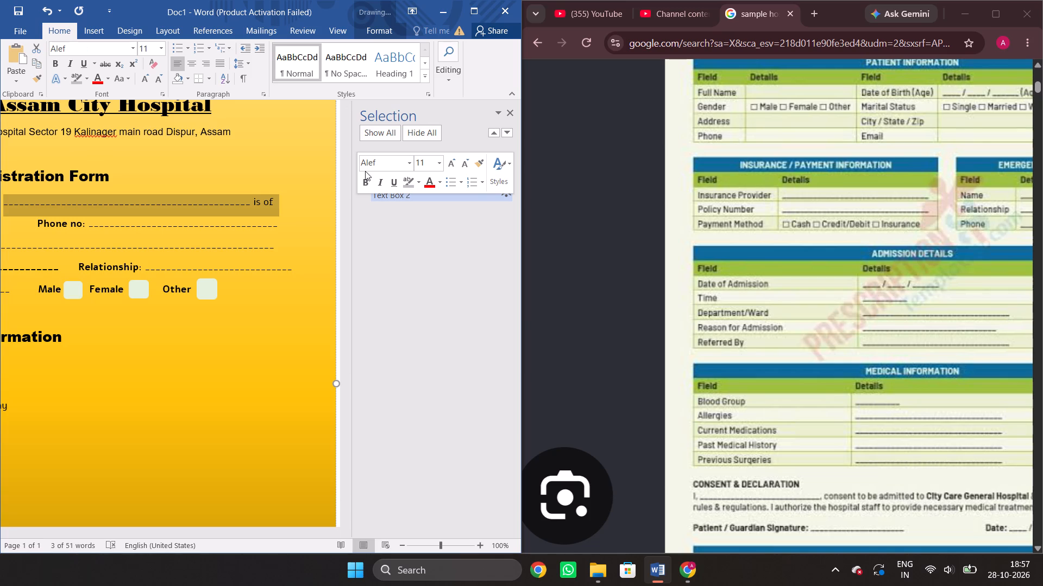
left_click(362, 181)
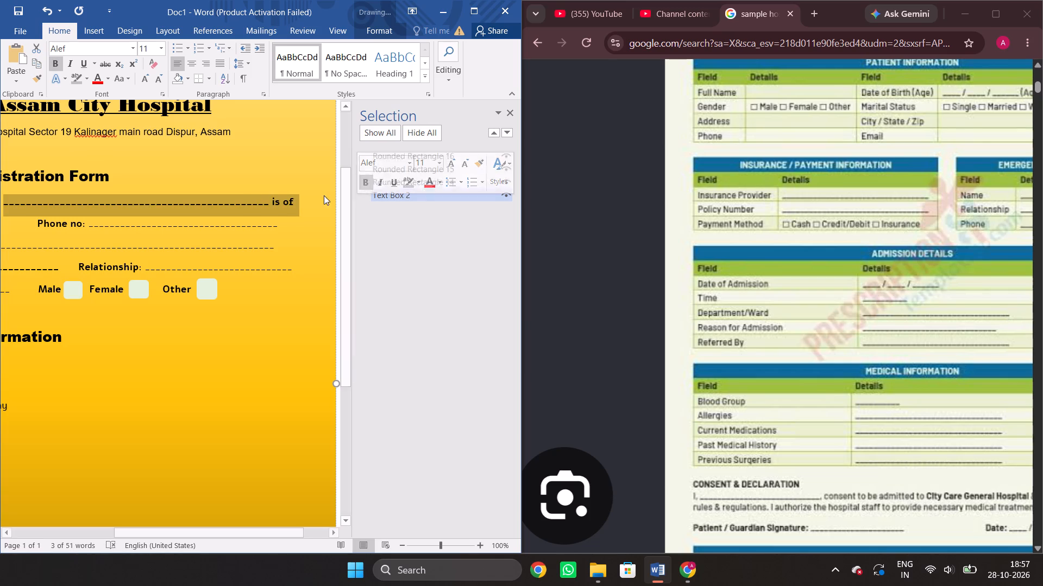
Delete the stray "is of" at the end of the "Name of the Patient" blank line.
left_click(299, 201)
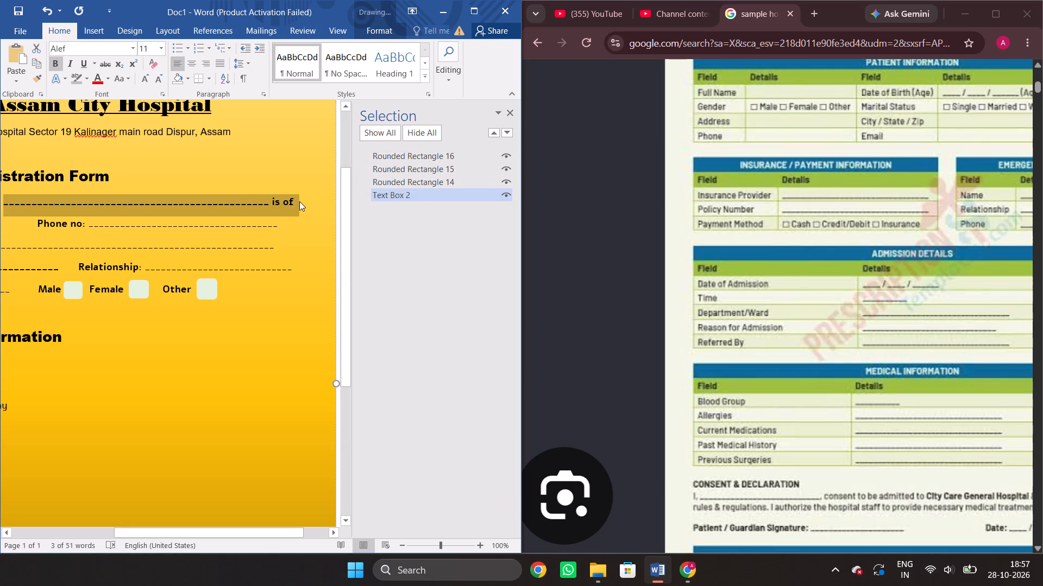
key("BackSpace")
key("BackSpace")
key("BackSpace")
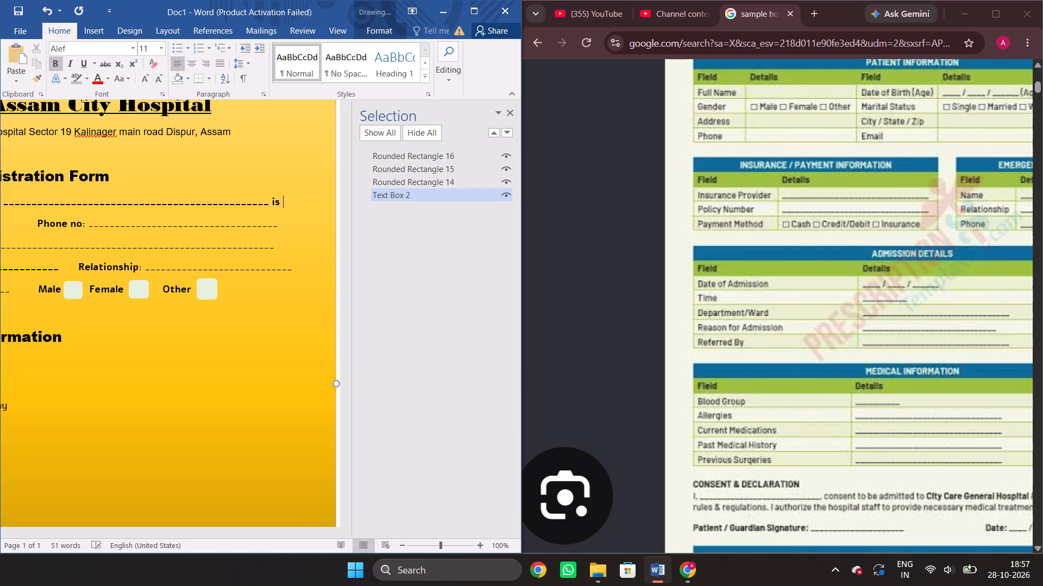
key("BackSpace")
key("BackSpace")
key("BackSpace")
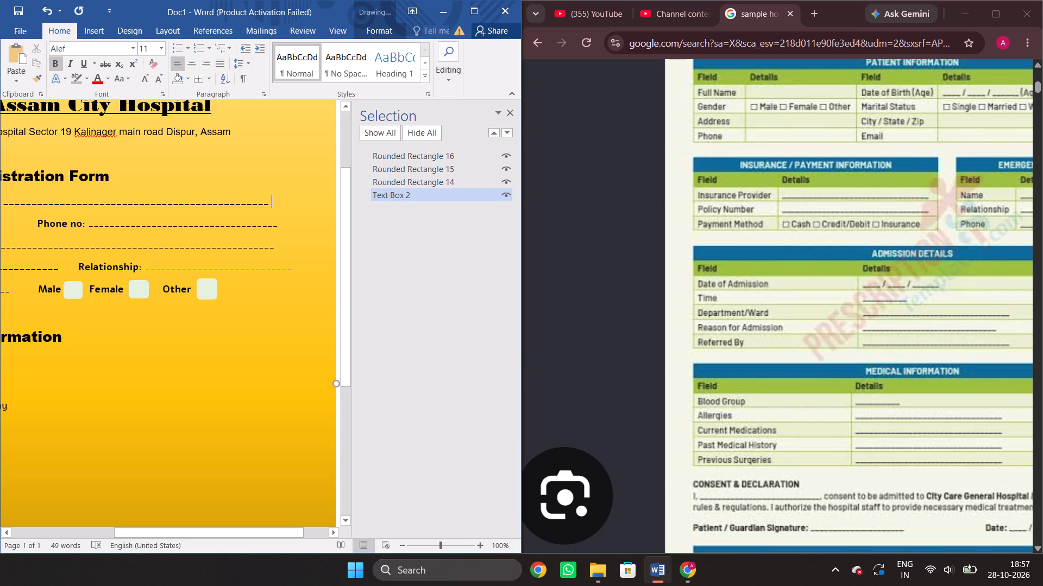
Make the text from the "Phone no" blank line through the gender line bold, including the Address, Relationship and Date blanks.
left_click_drag(269, 535, 232, 542)
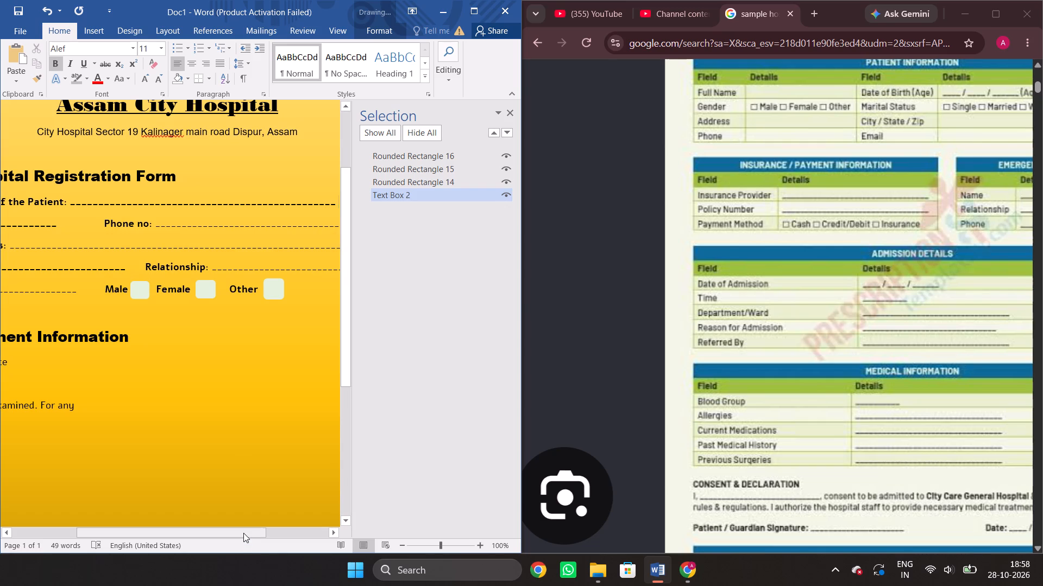
left_click_drag(243, 532, 268, 531)
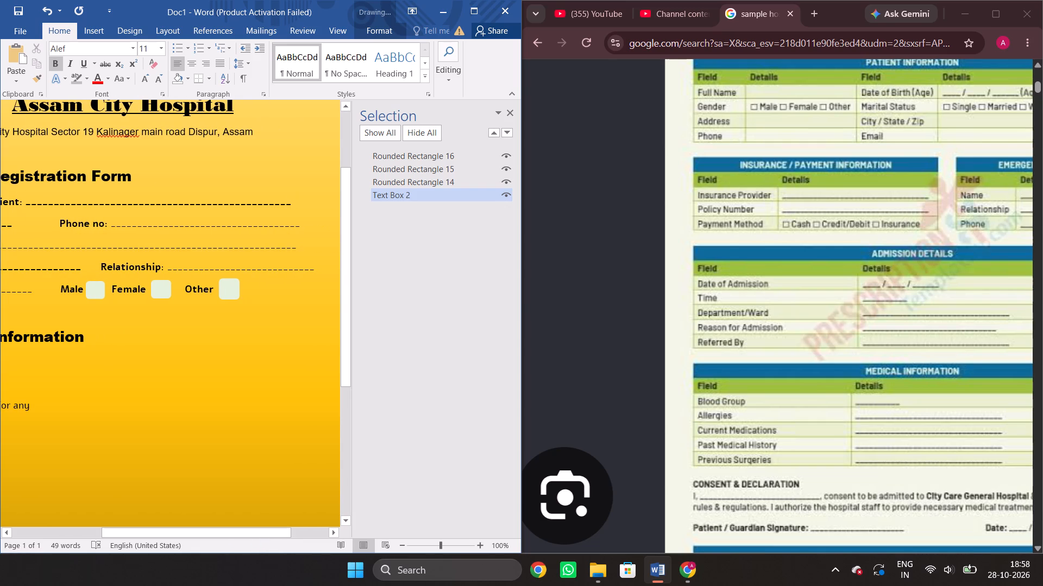
left_click_drag(109, 224, 268, 272)
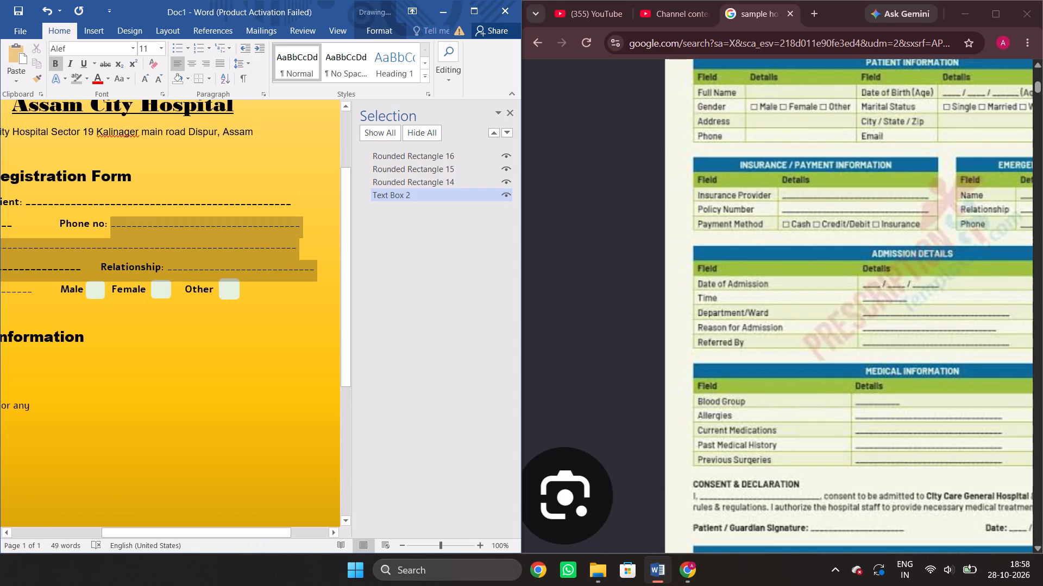
left_click_drag(268, 272, 266, 298)
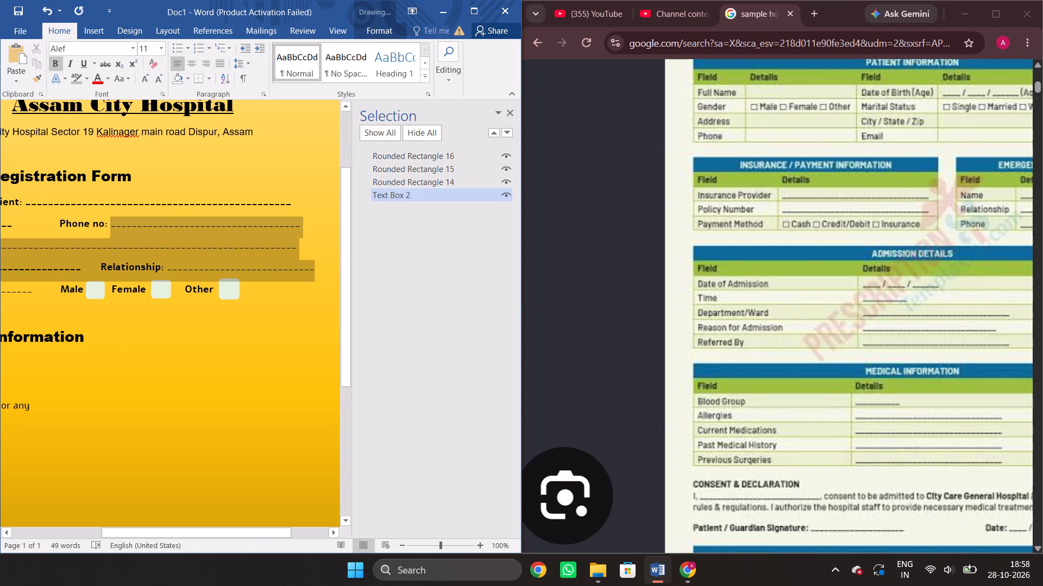
left_click(275, 277)
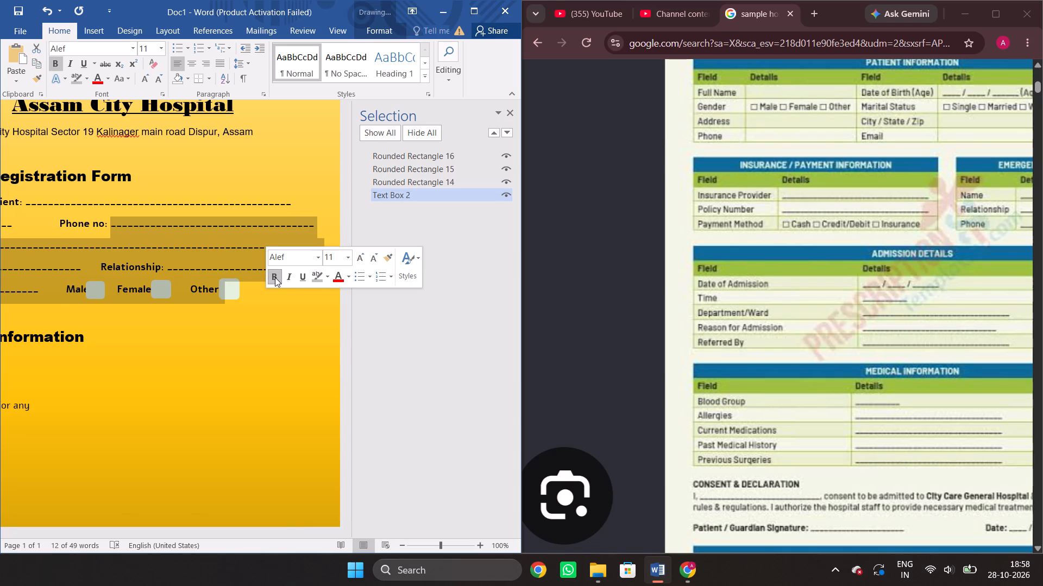
left_click(291, 360)
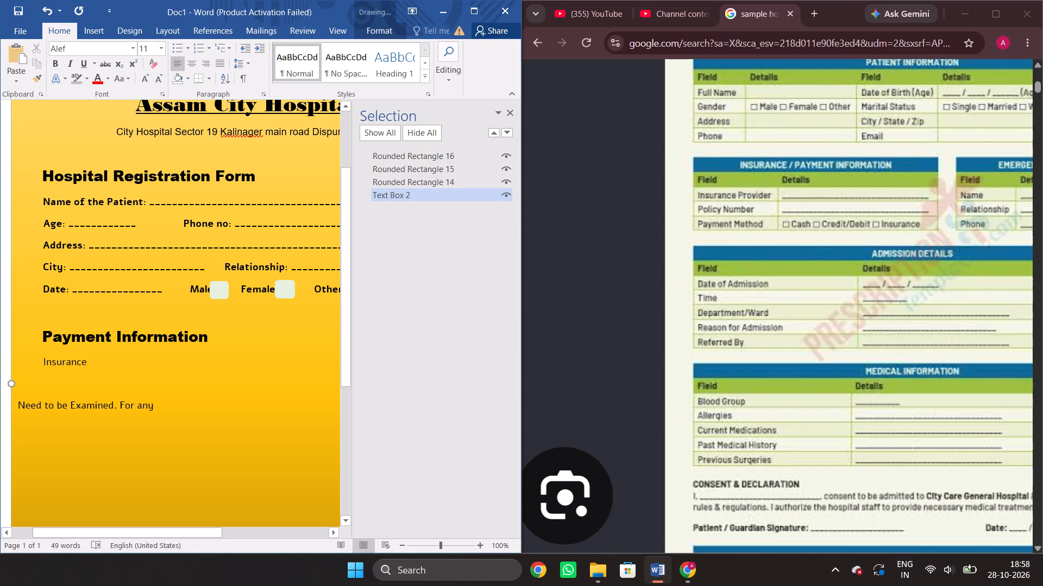
Make the "Insurance" label under Payment Information bold.
left_click_drag(40, 362, 74, 365)
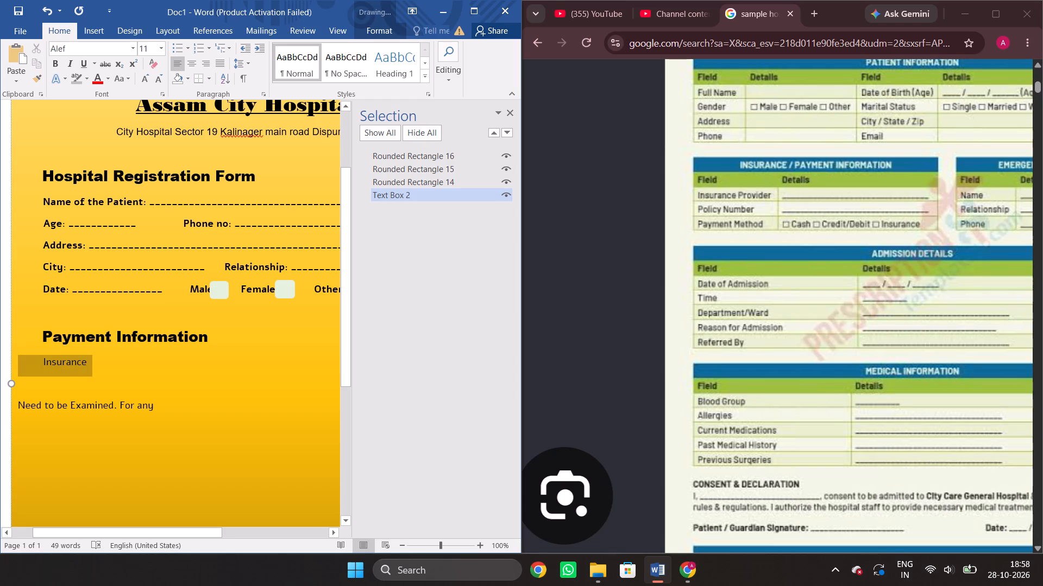
left_click_drag(74, 365, 75, 365)
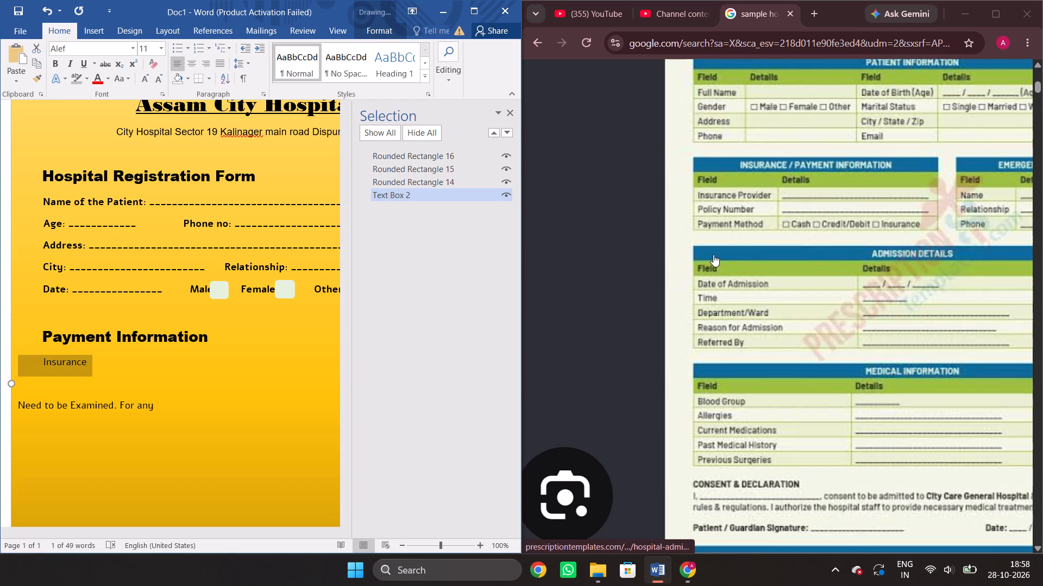
right_click(79, 362)
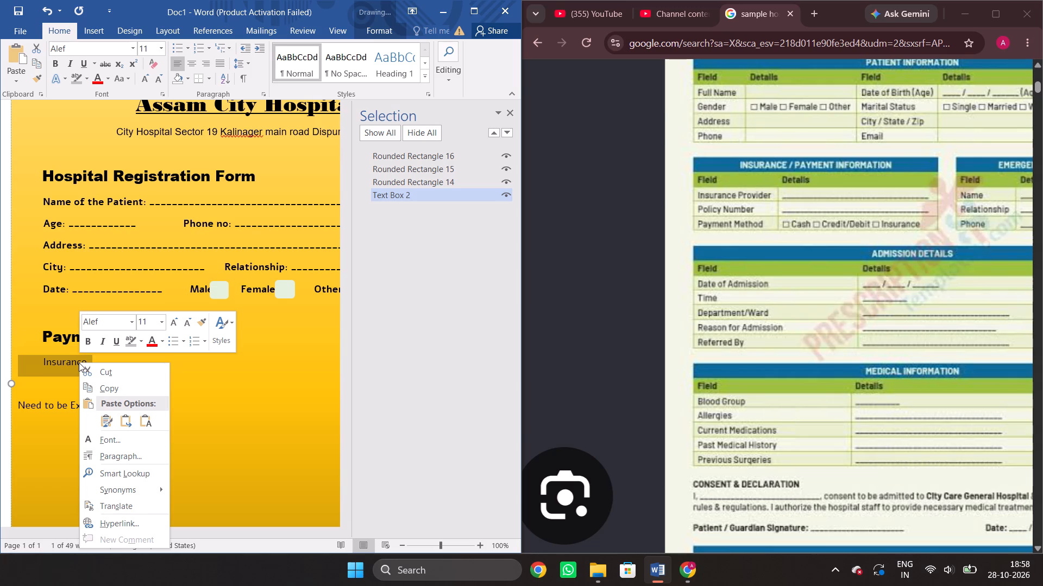
left_click(86, 341)
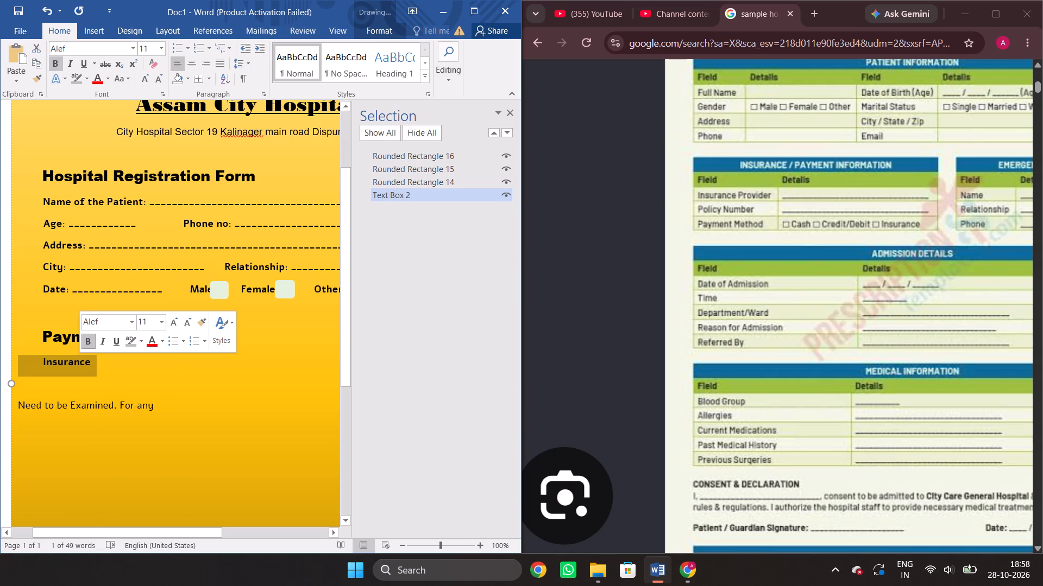
Add a colon, a space and a long underscore blank line directly after the "Insurance" label.
left_click(98, 361)
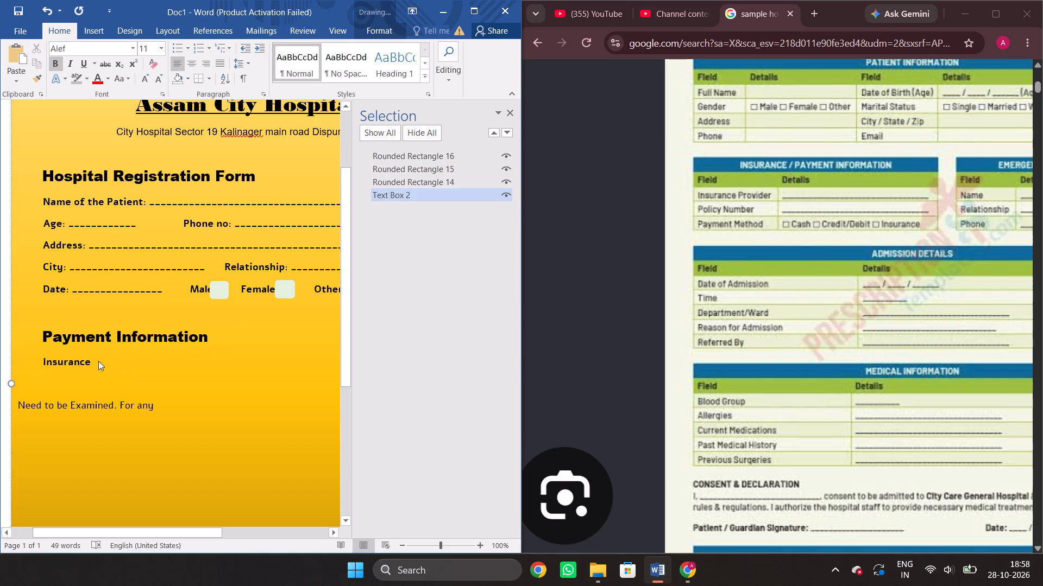
key("BackSpace")
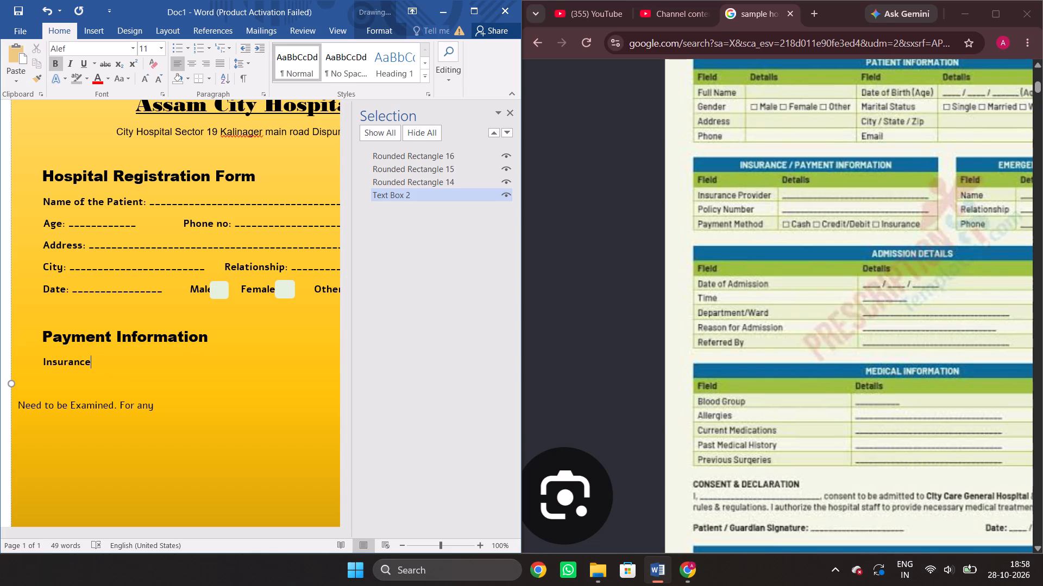
type(":")
key("space")
key("BackSpace")
key("BackSpace")
left_click(54, 61)
key("shift+colon")
key("space")
type("_________")
type("_________________")
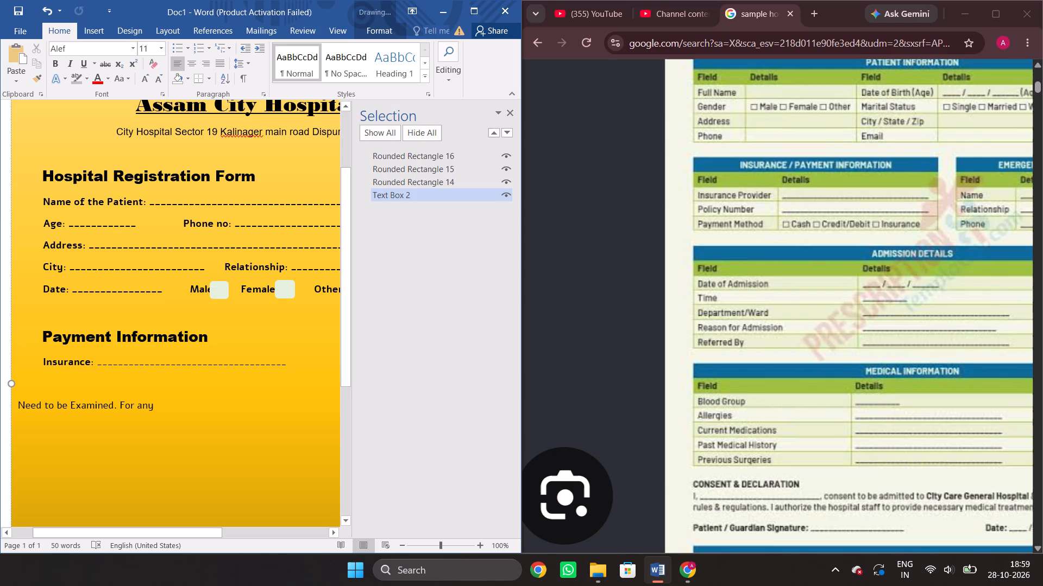
Make the underscore blank line after "Insurance:" bold.
left_click_drag(89, 362, 259, 361)
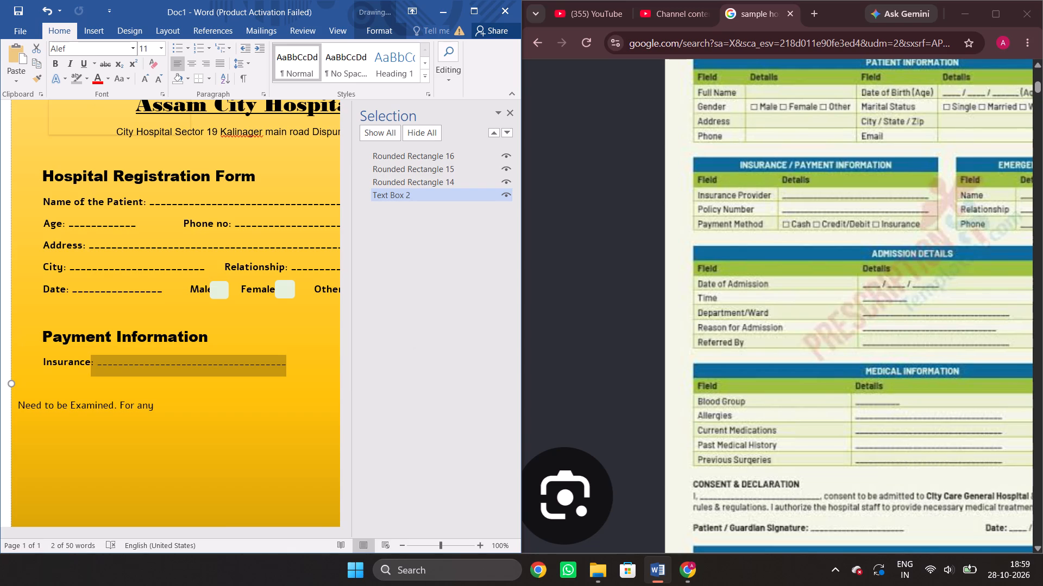
left_click(51, 64)
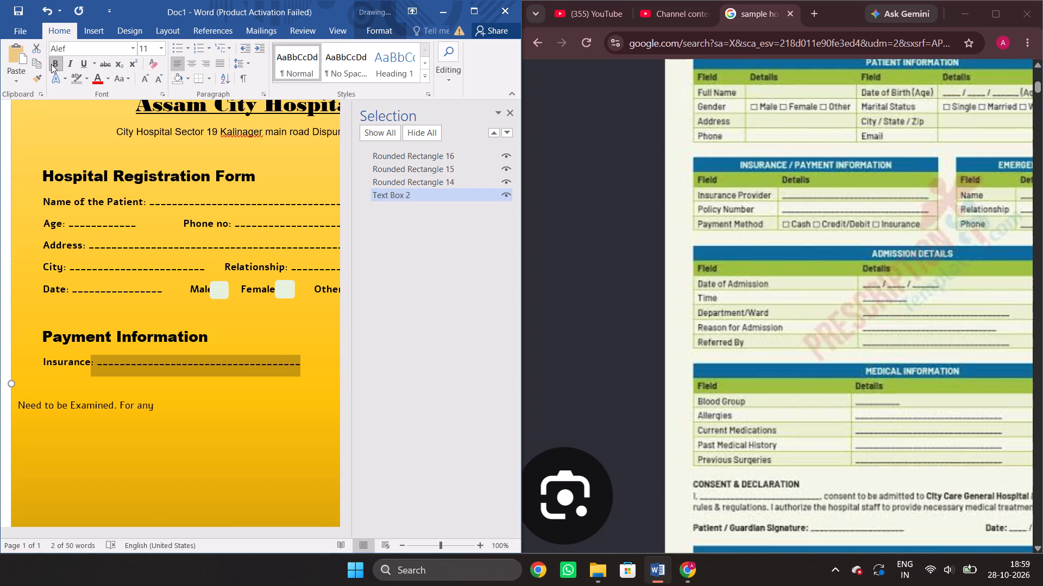
left_click(293, 412)
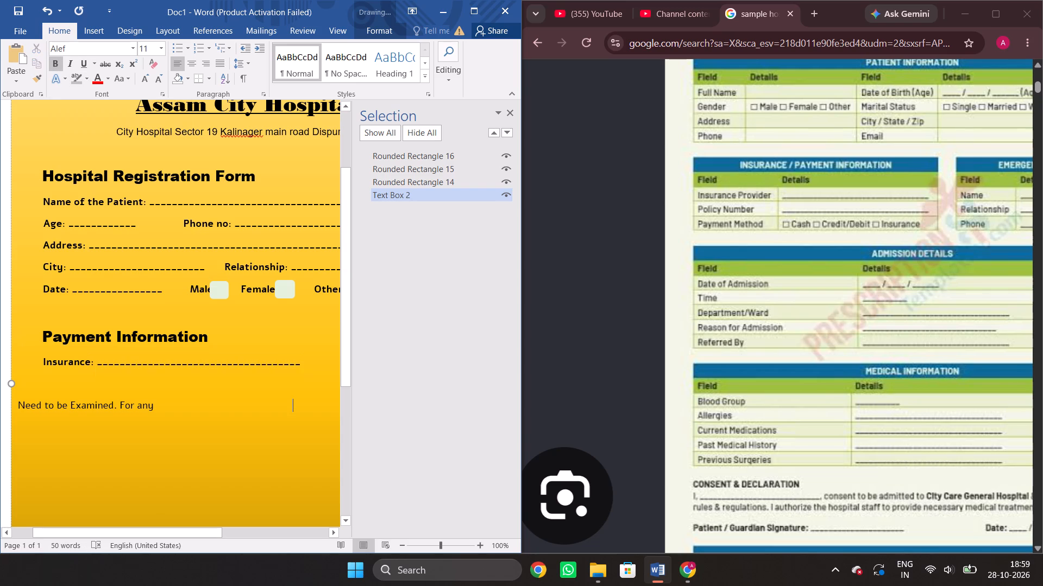
Following the reference form, add a bold "Policy Number:" label below the Insurance line, indented with spaces to align with it.
scroll(814, 343, "left", 1)
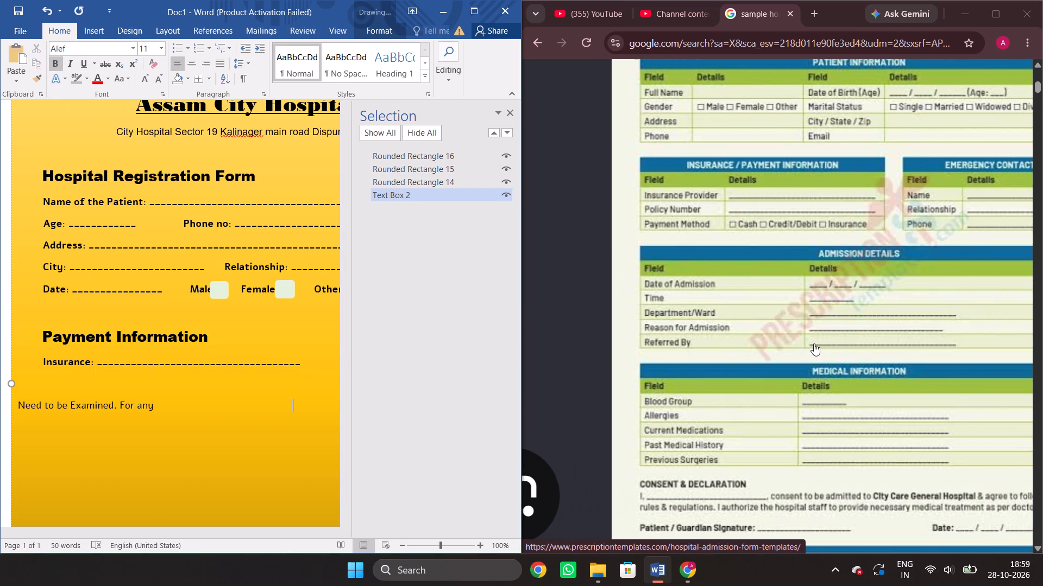
scroll(814, 343, "left", 2)
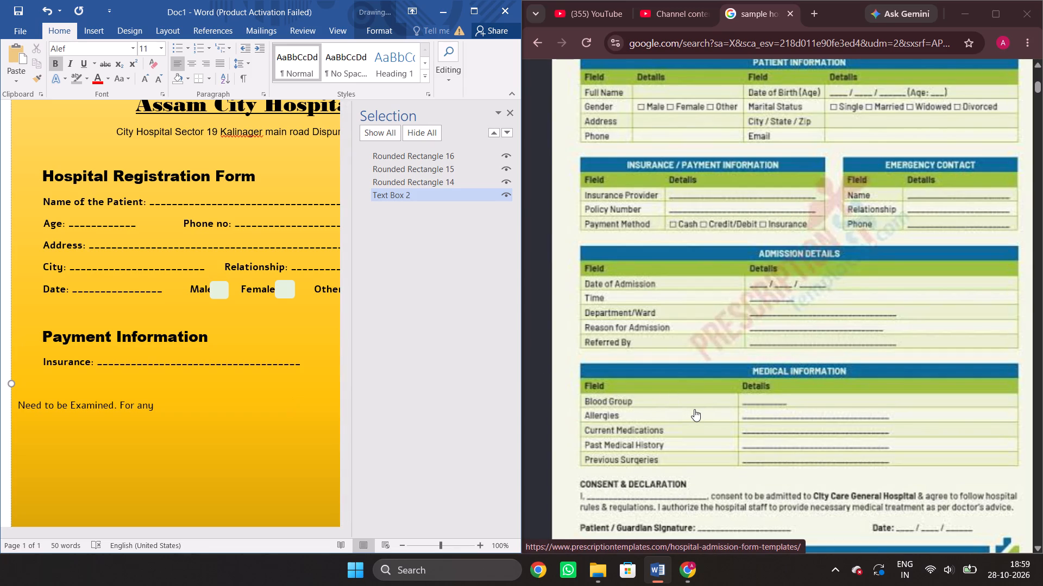
scroll(694, 409, "down", 1)
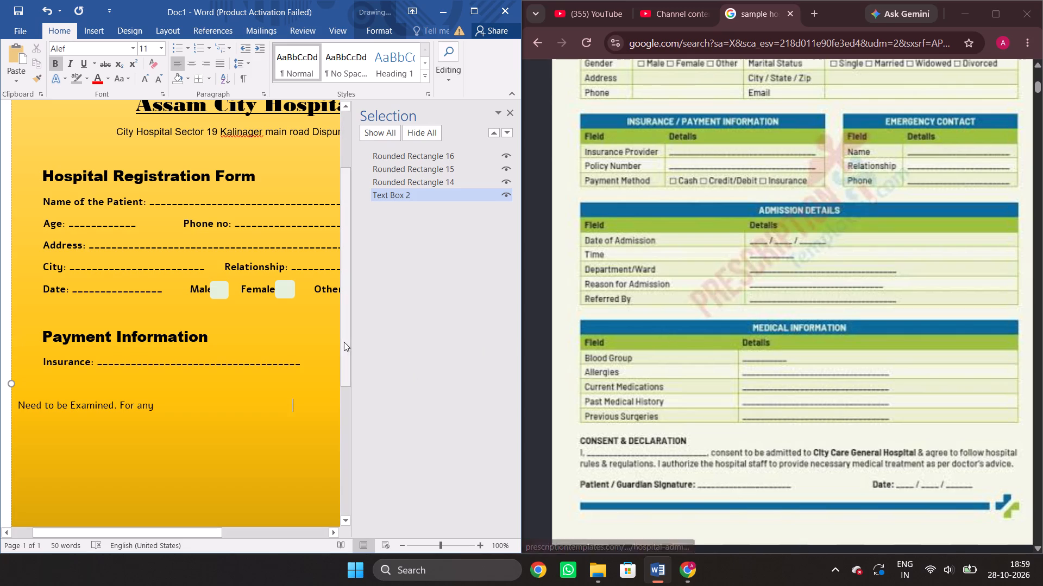
left_click(39, 373)
key("Down")
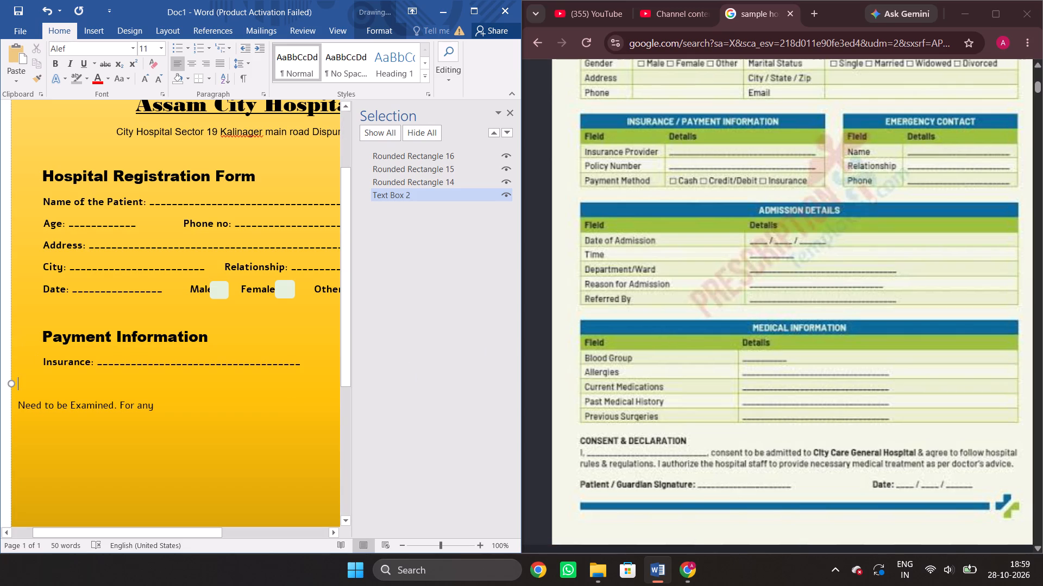
key("space")
key("space")
key("space")
key("space")
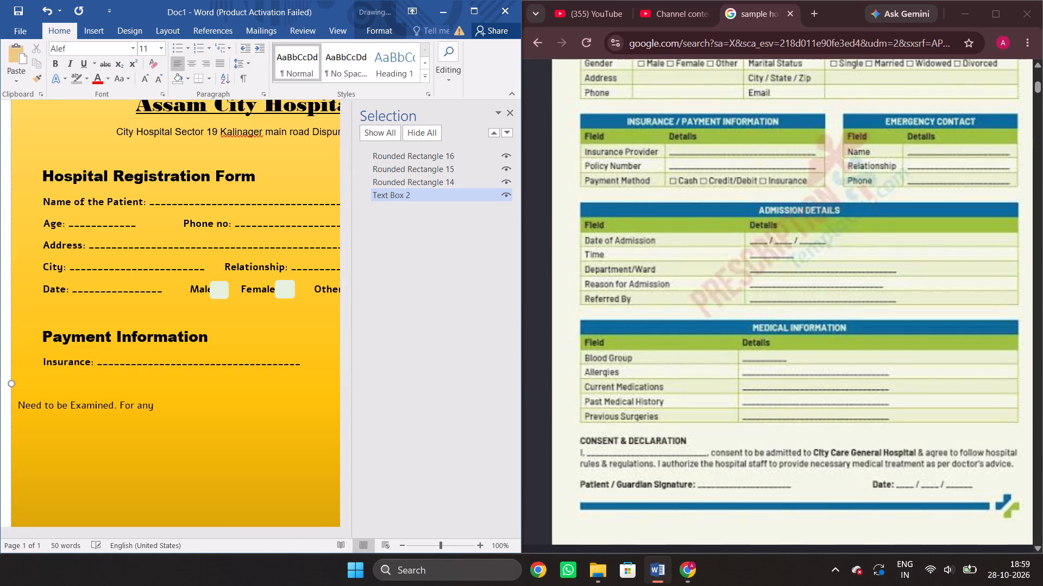
key("space")
key("space")
key("space")
key("space")
key("space")
left_click(56, 60)
key("i")
type("cy")
key("space")
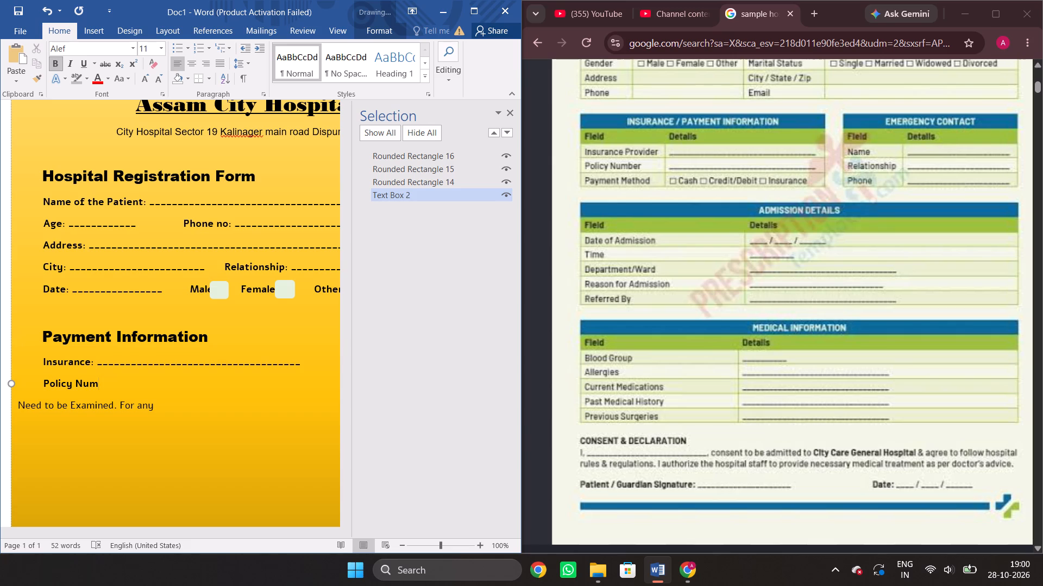
type("ber")
key("shift+colon")
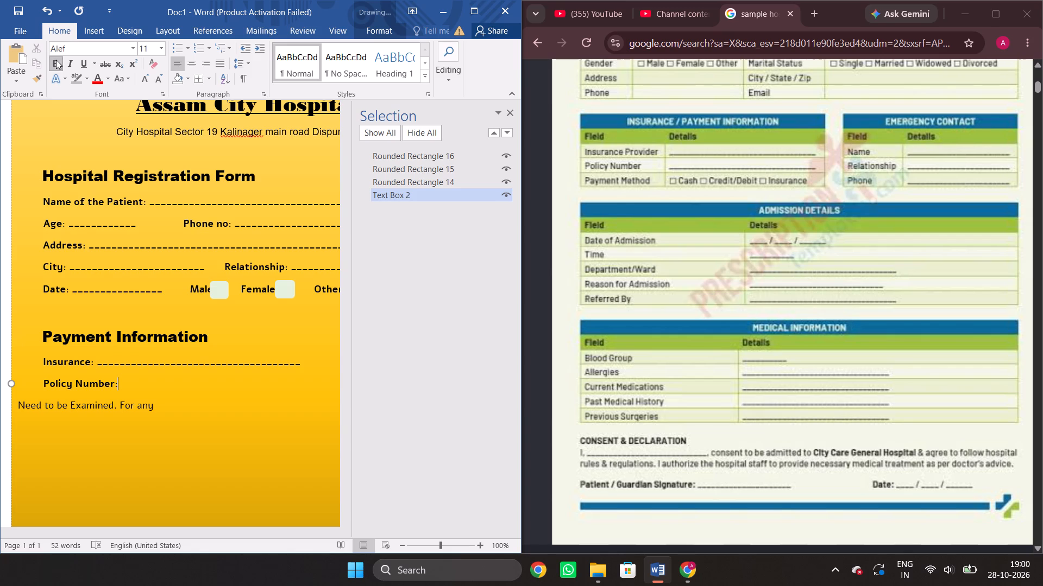
key("space")
Add a long underscore blank after "Policy Number:" and extend the "Insurance:" blank so both lines end at about the same point.
type("__")
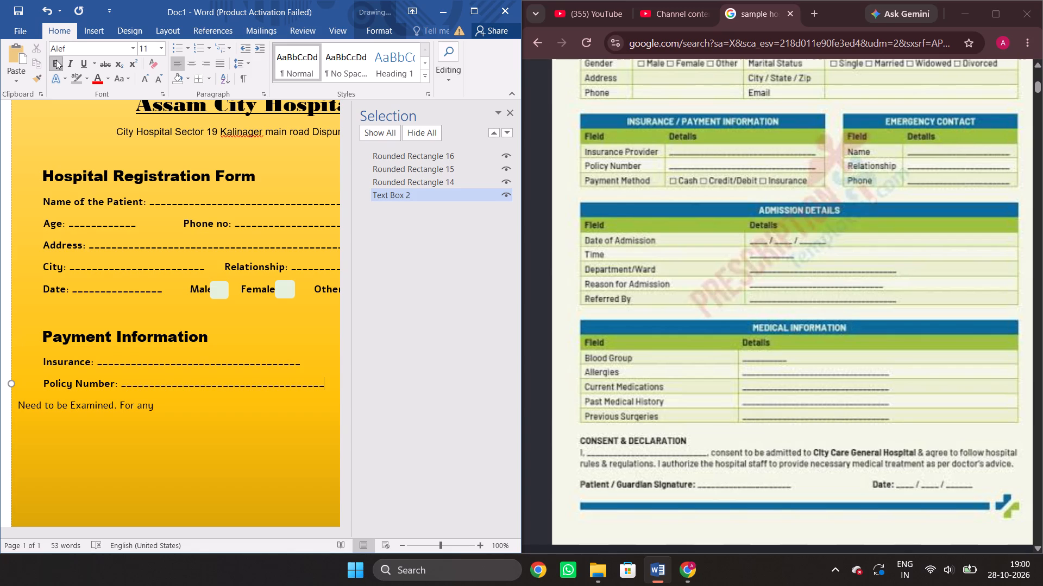
key("Up")
type("____")
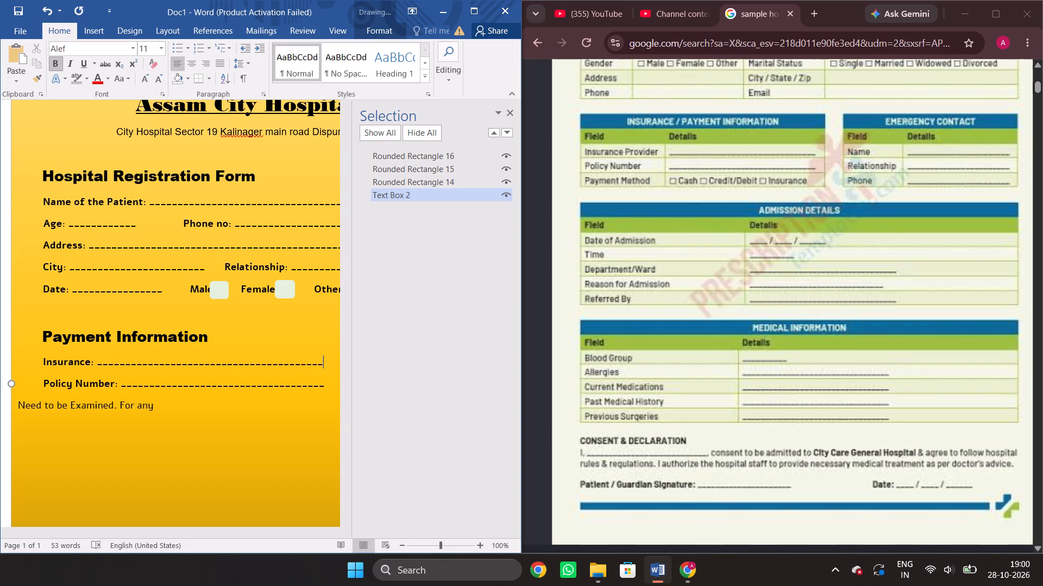
key("shift+underscore")
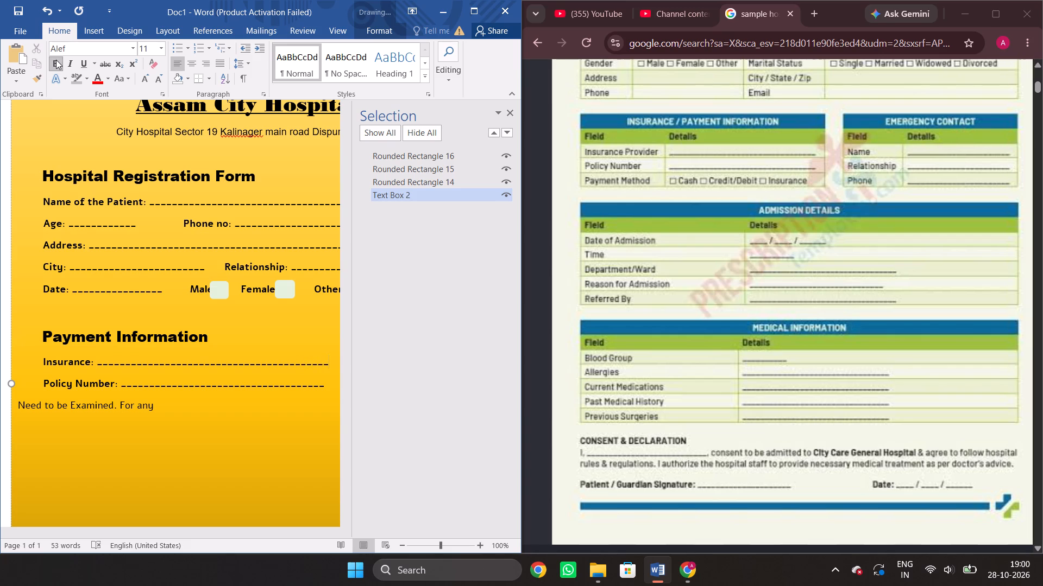
key("Down")
key("shift+underscore")
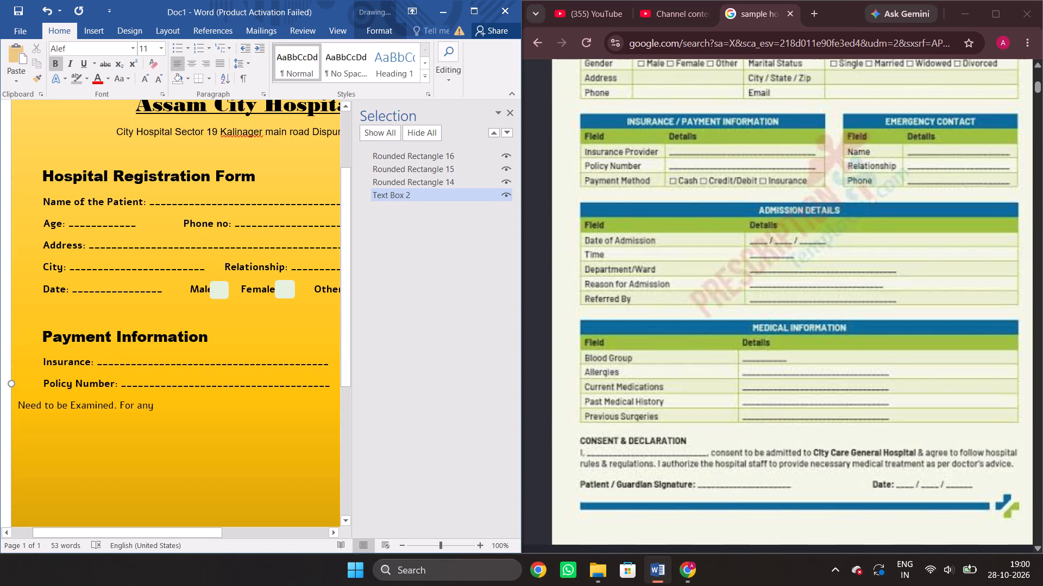
Leave an empty line below "Policy Number:" and add the heading text "Medical Information", indented with spaces.
key("Return")
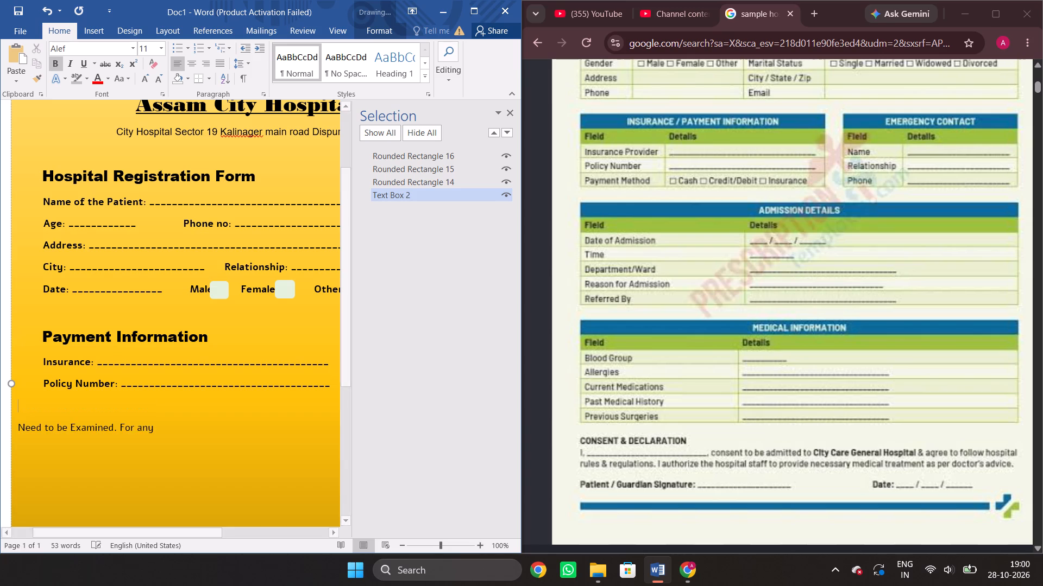
key("Return")
key("space")
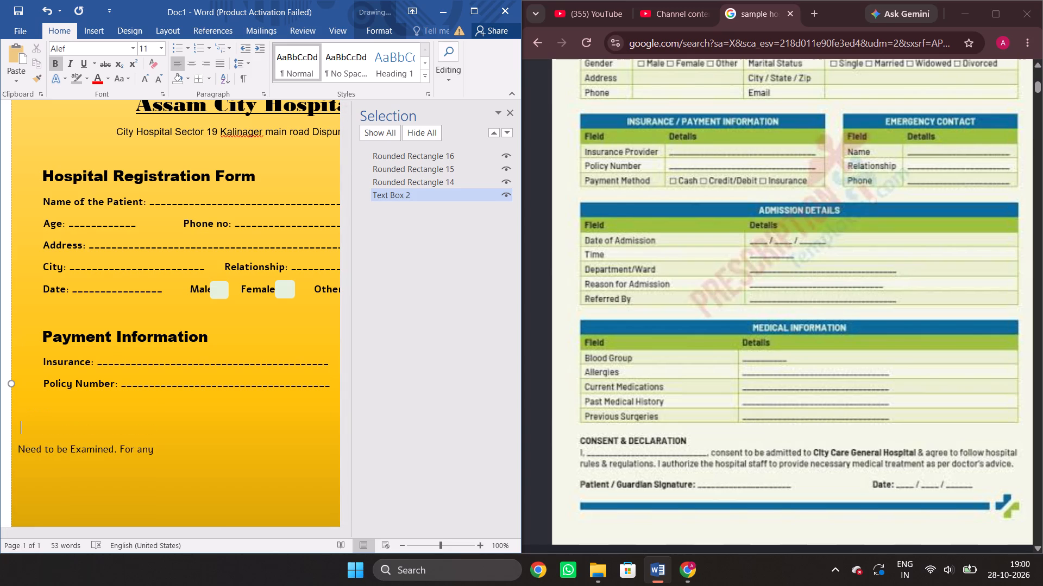
key("space")
key("space")
key("space")
key("space")
key("space")
key("space")
key("space")
key("e")
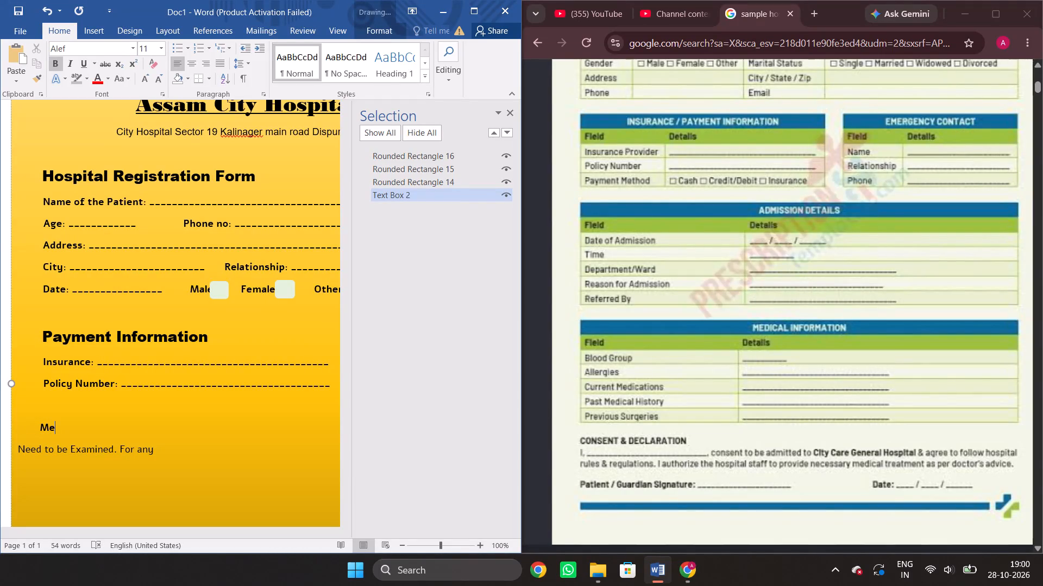
type("dical")
key("space")
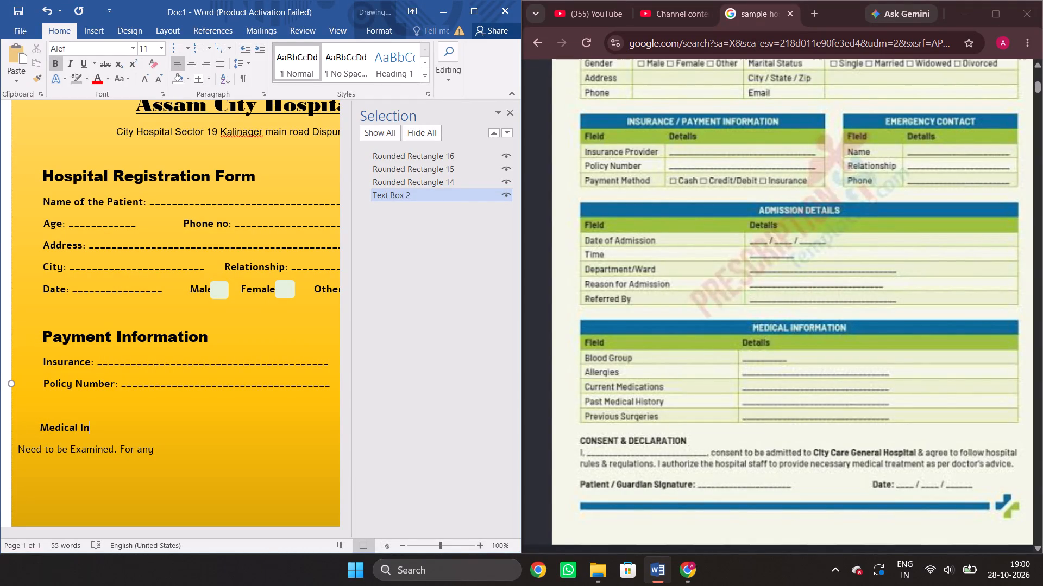
type("formation")
key("space")
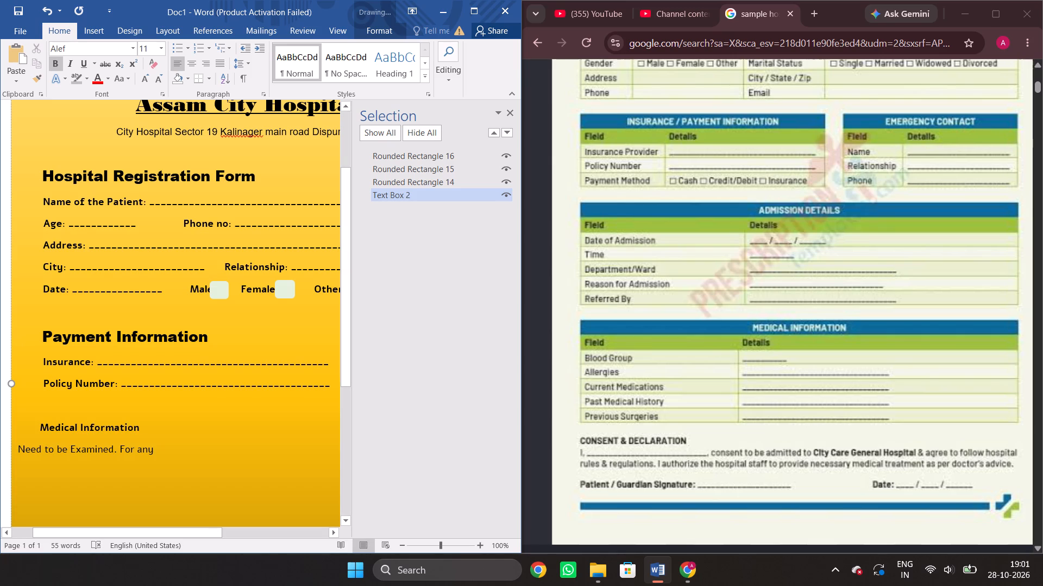
Format the "Medical Information" heading in Arial Black at size 16.
left_click_drag(39, 425, 125, 430)
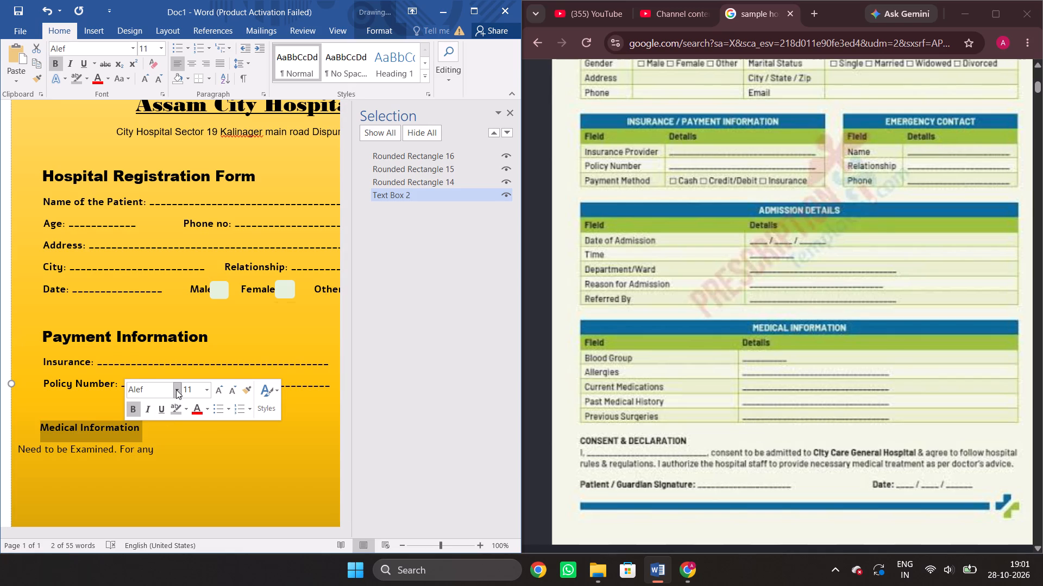
left_click(176, 390)
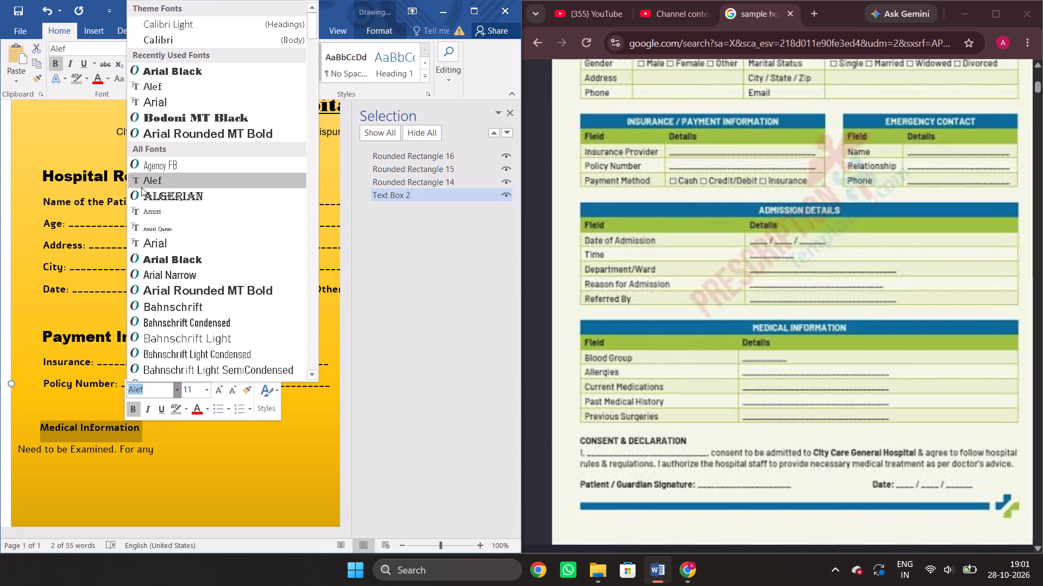
left_click(182, 72)
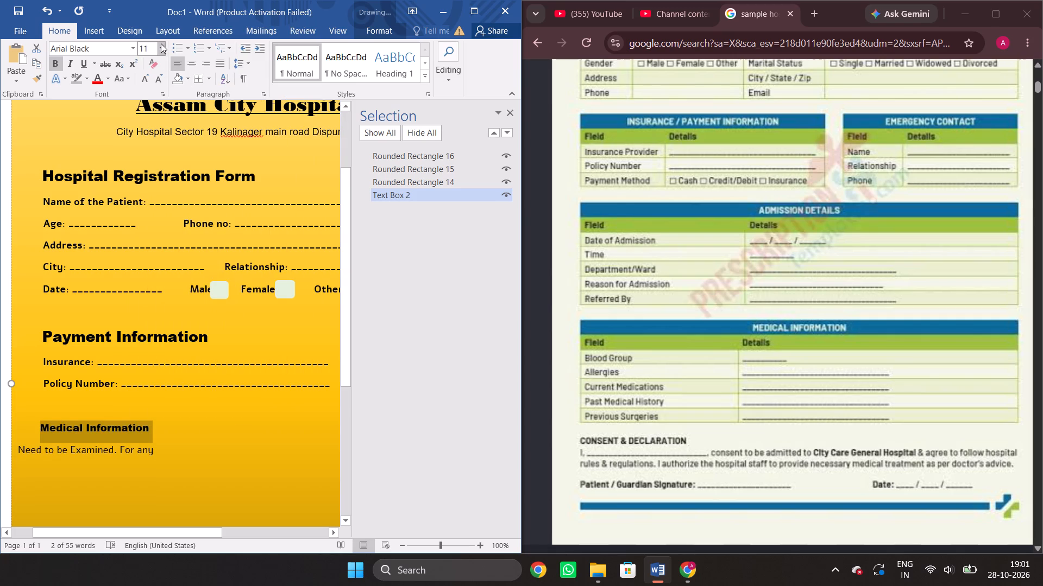
left_click(162, 43)
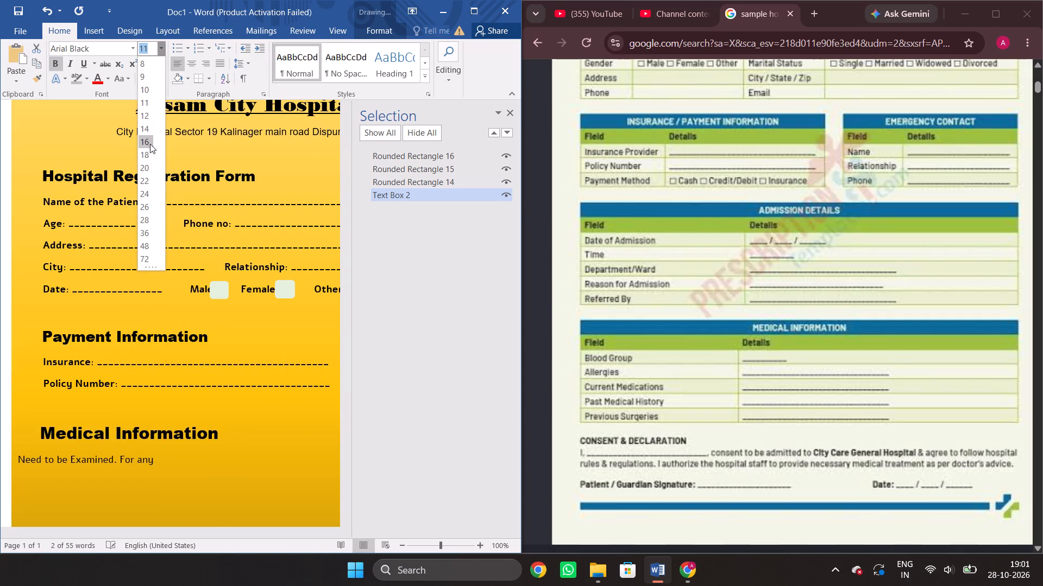
left_click(150, 142)
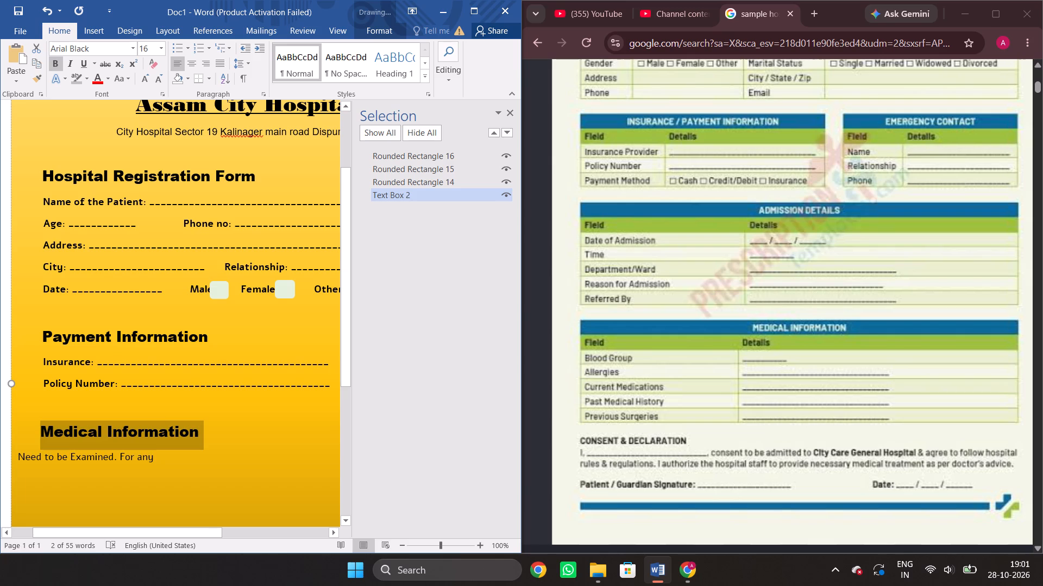
left_click(213, 438)
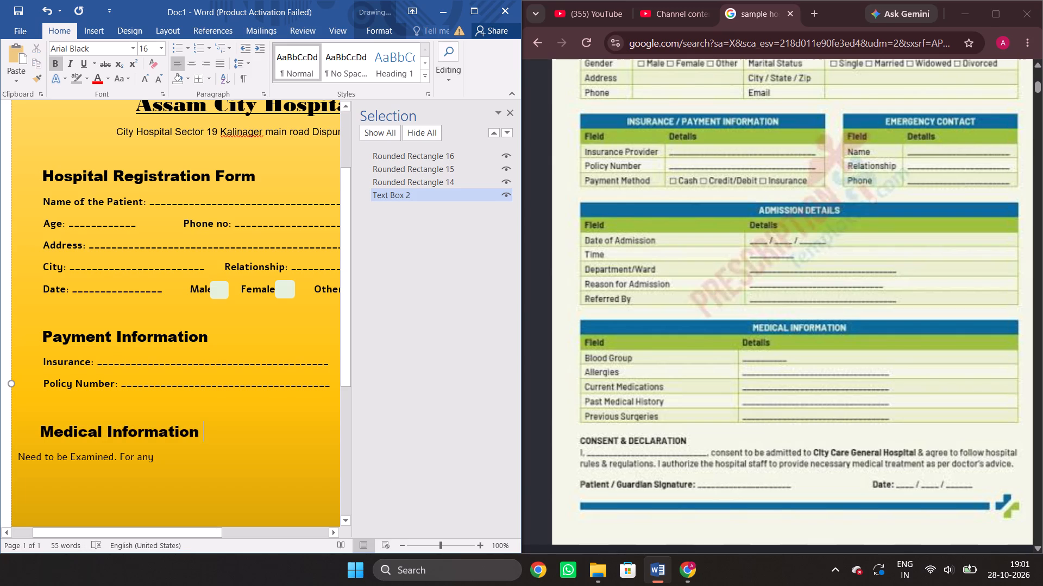
Start a space-indented line below "Medical Information" and indent that heading one more space to align with "Payment Information".
key("Return")
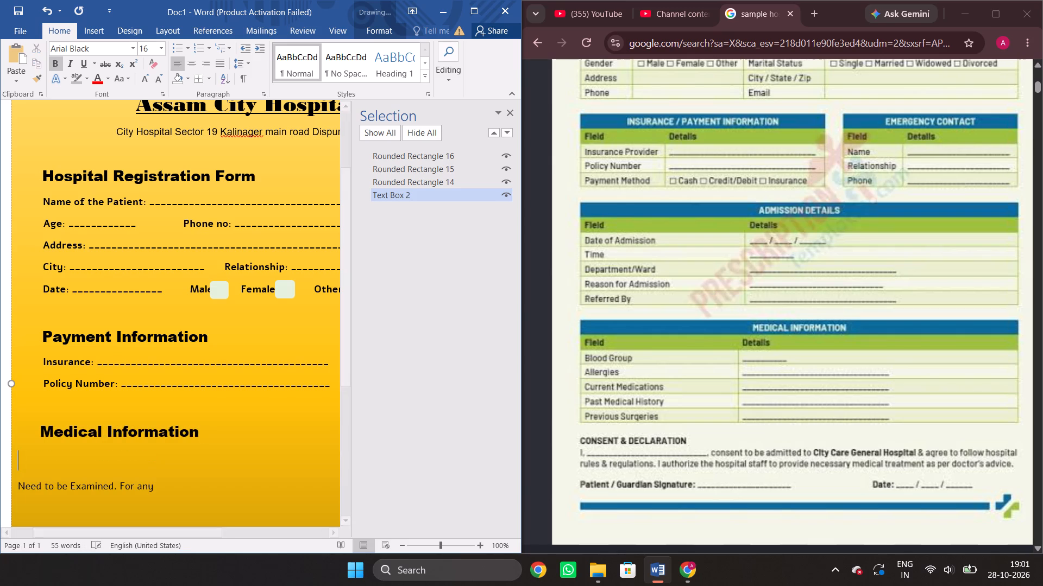
key("space")
key("space")
key("space")
key("space")
key("space")
key("space")
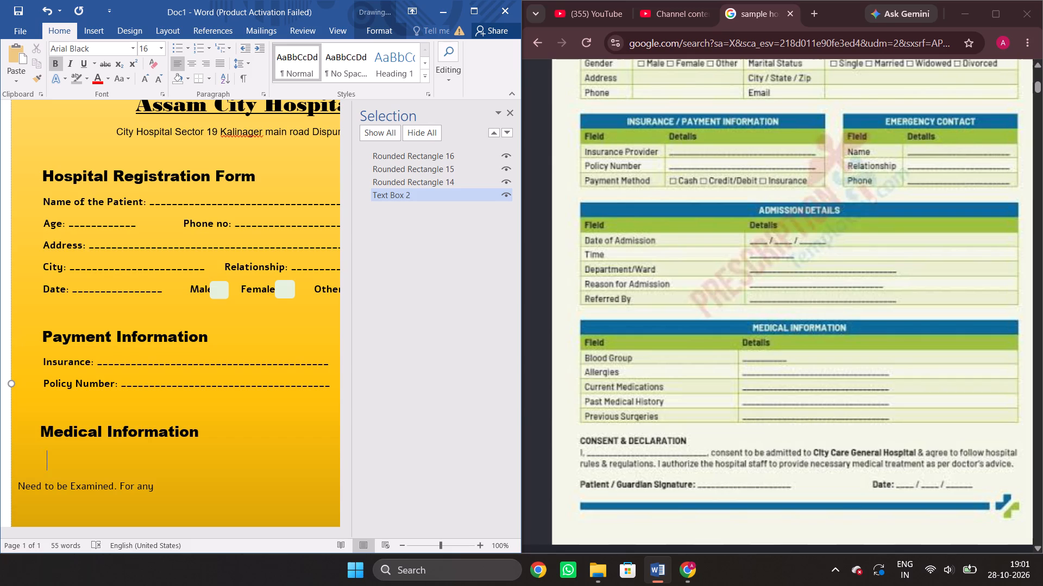
key("BackSpace")
key("Up")
key("space")
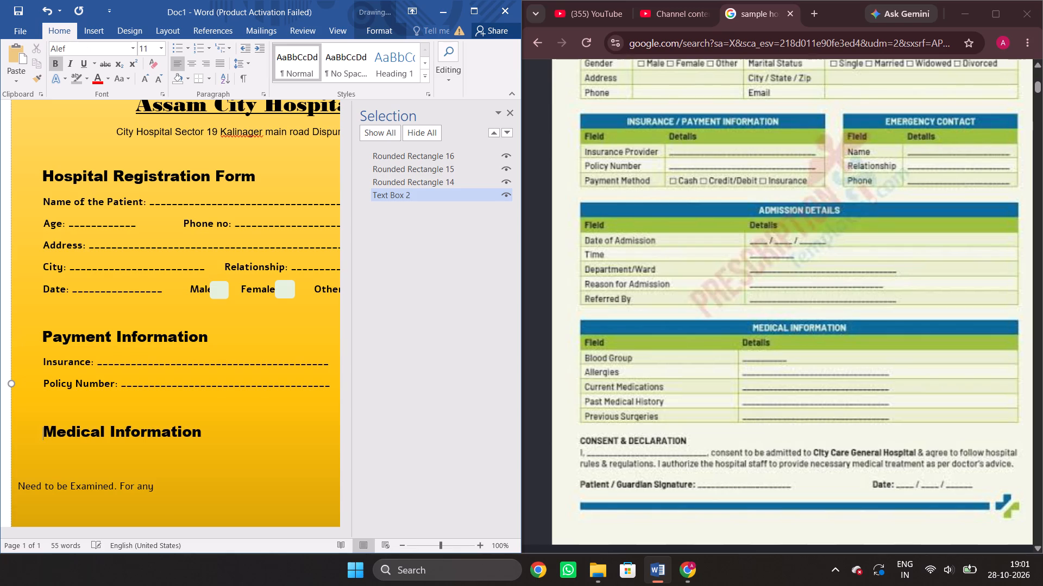
key("Down")
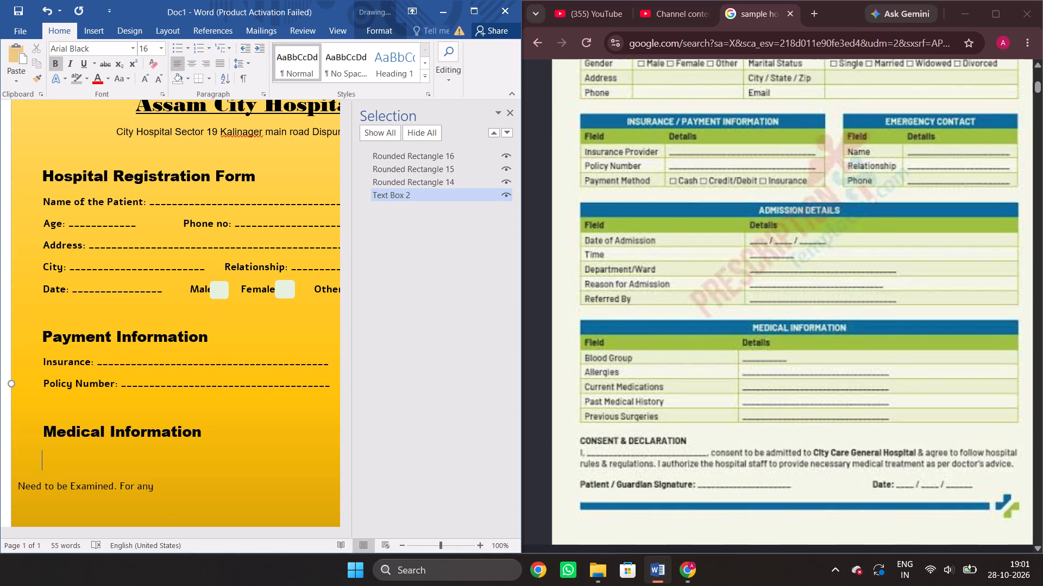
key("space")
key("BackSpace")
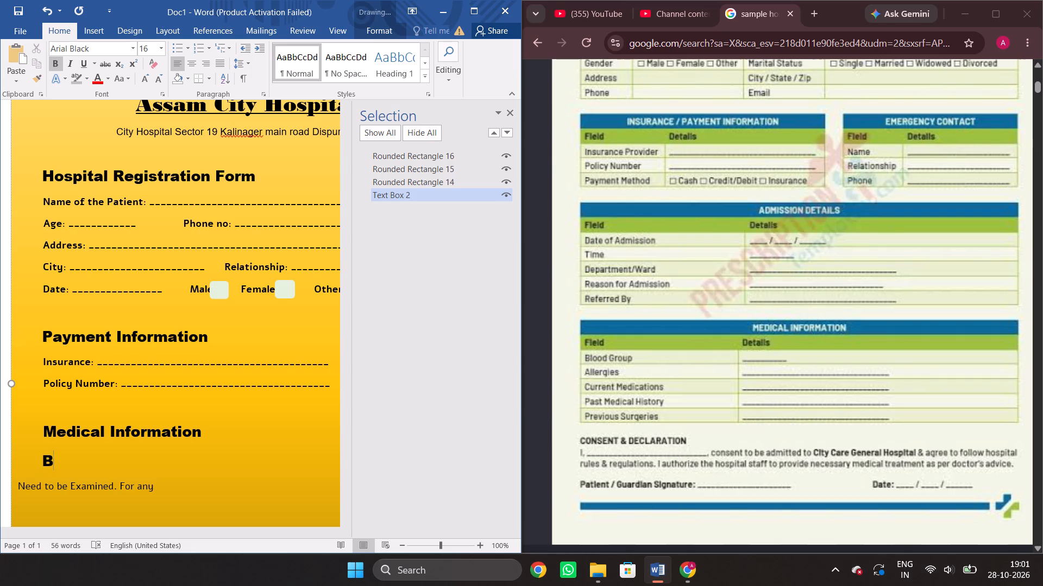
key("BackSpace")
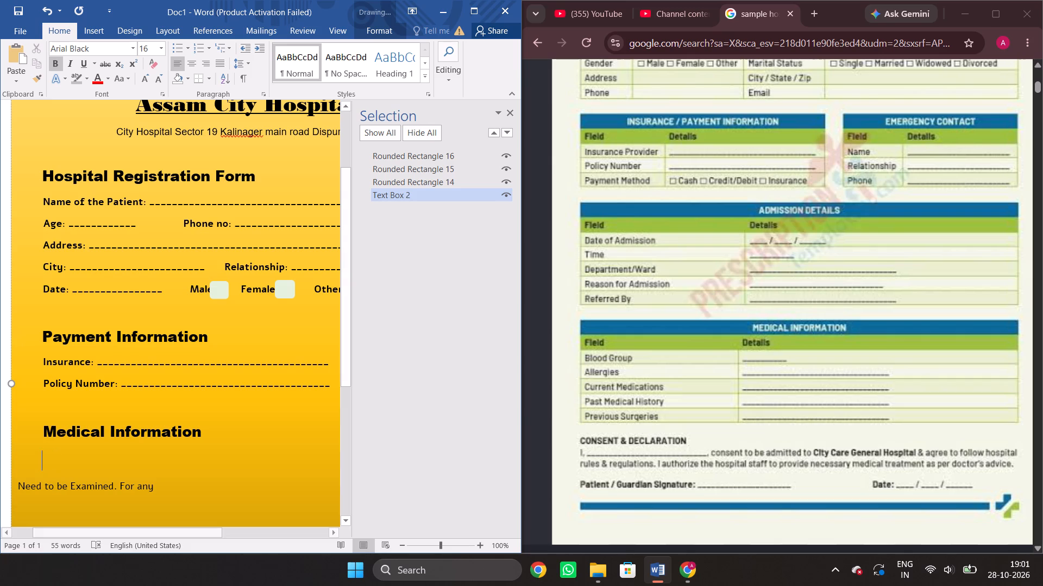
Set the font of the indented empty line below "Medical Information" to Arial.
left_click(135, 47)
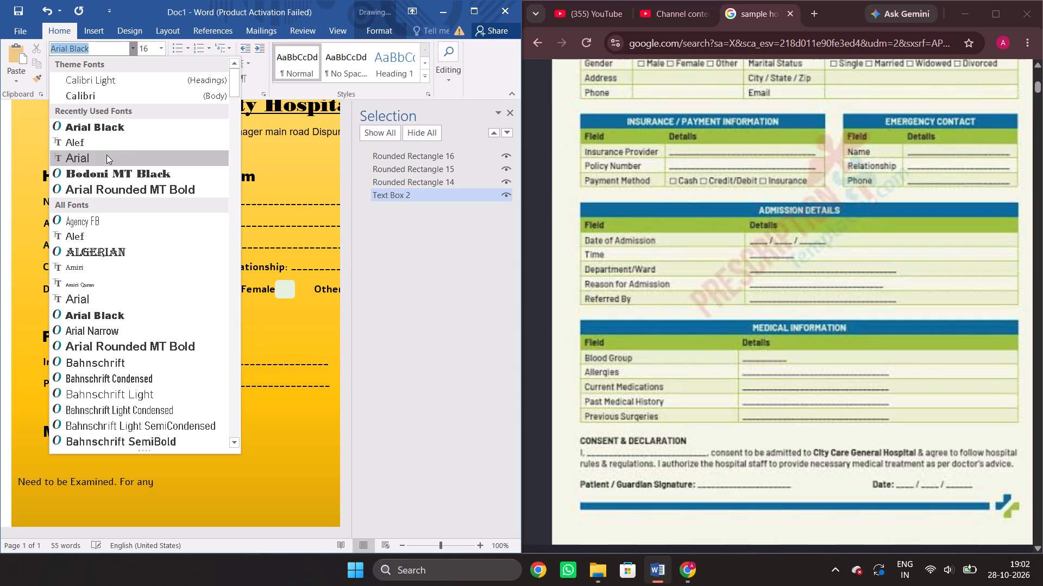
left_click(106, 155)
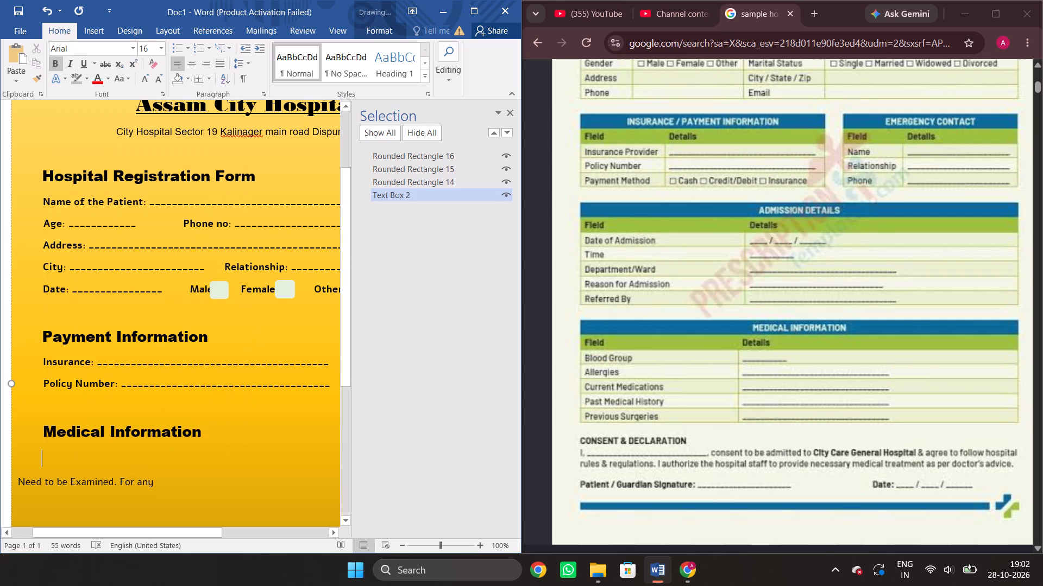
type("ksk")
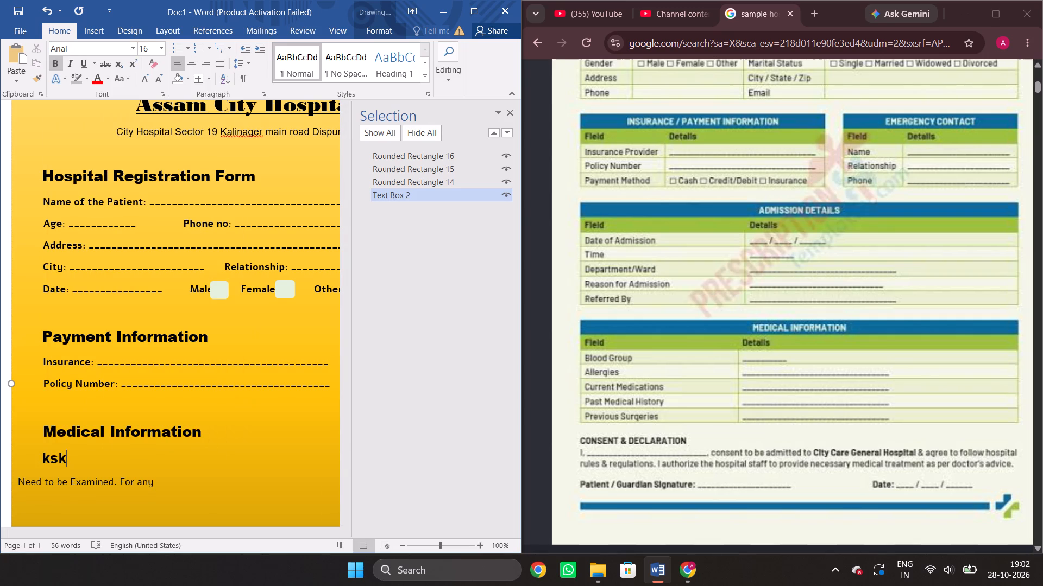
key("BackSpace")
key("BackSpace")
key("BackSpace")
Set the text size to 11 and add the label "Blood Group" on the indented line under "Medical Information".
left_click(158, 47)
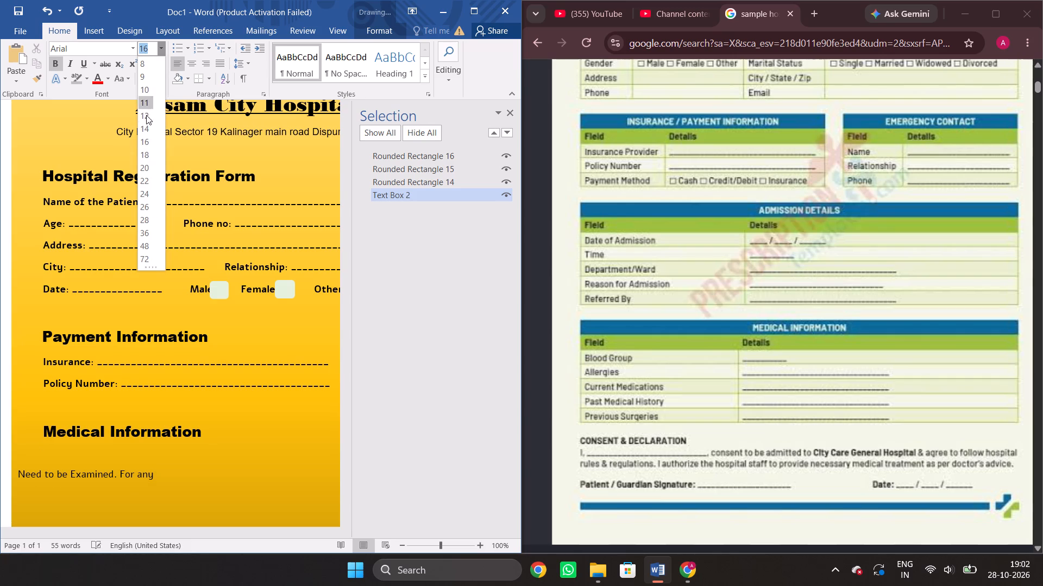
left_click(148, 98)
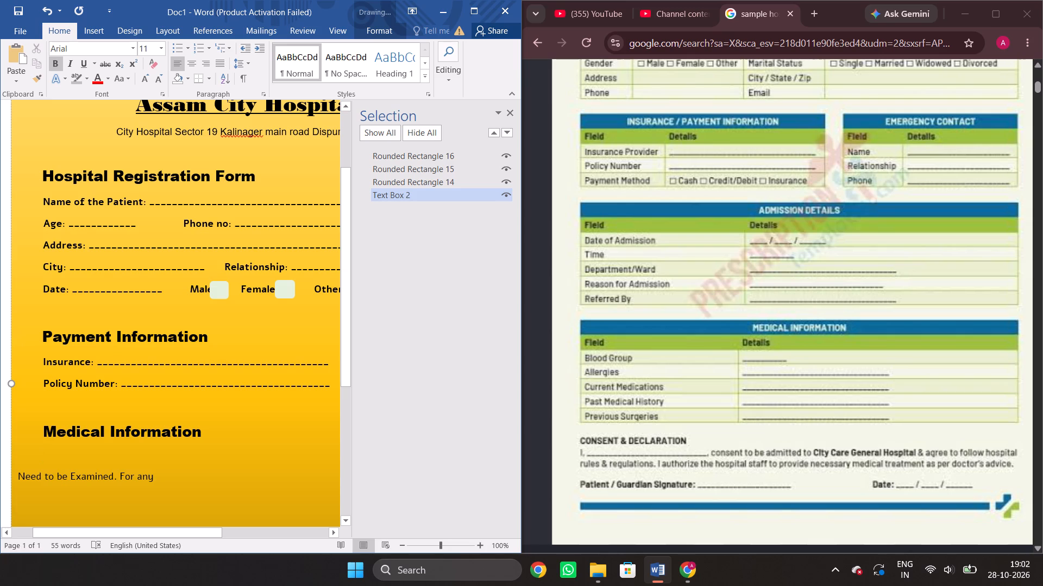
type("loo")
type("d")
key("space")
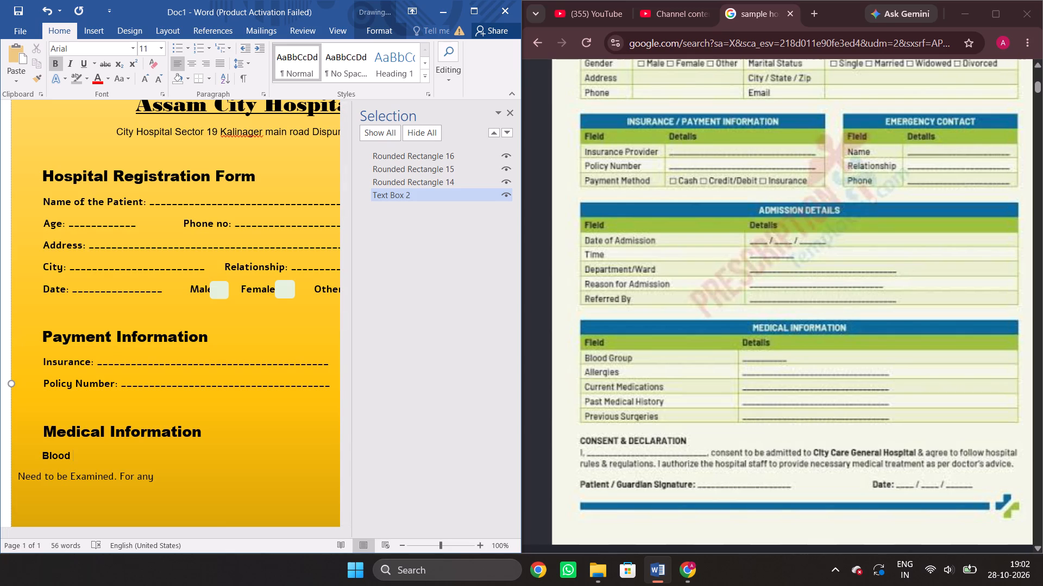
key("r")
type("oup")
Add a colon and an underscore fill-in line after the "Blood Group" label under "Medical Information".
type(":")
key("space")
type("_______")
key("BackSpace")
key("BackSpace")
key("BackSpace")
key("BackSpace")
key("BackSpace")
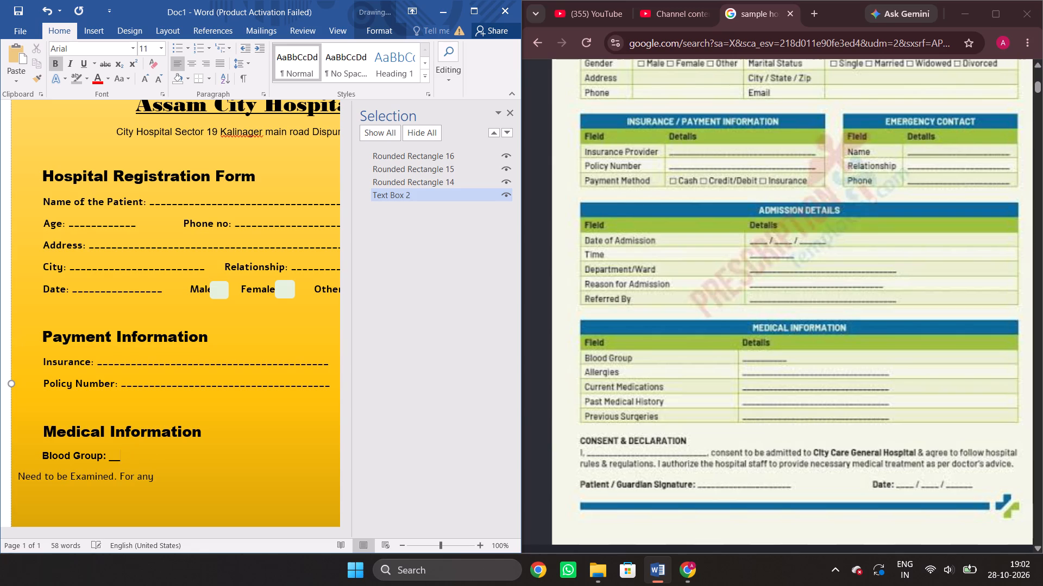
key("BackSpace")
key("BackSpace")
type("________")
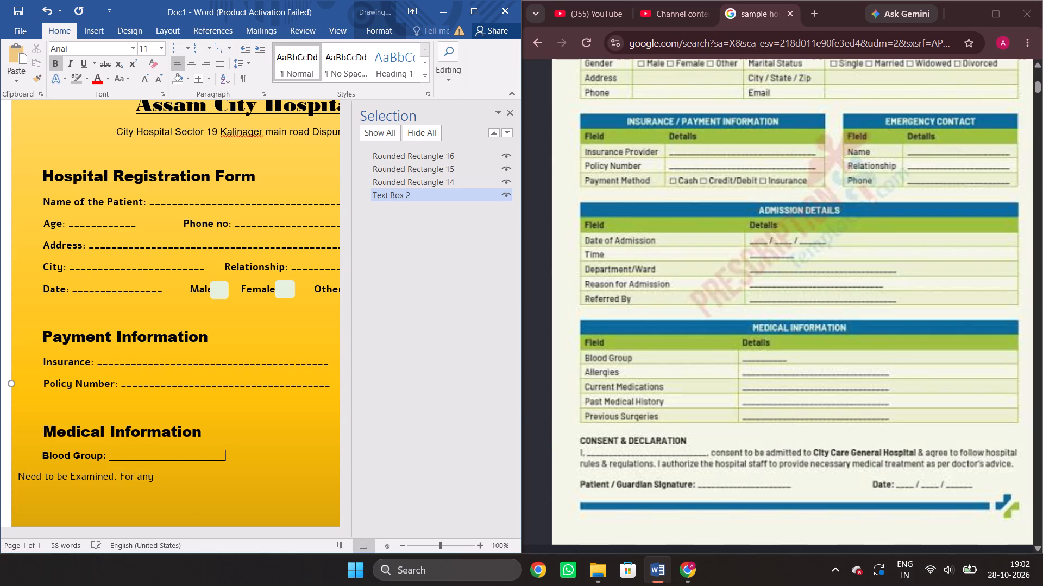
type("___")
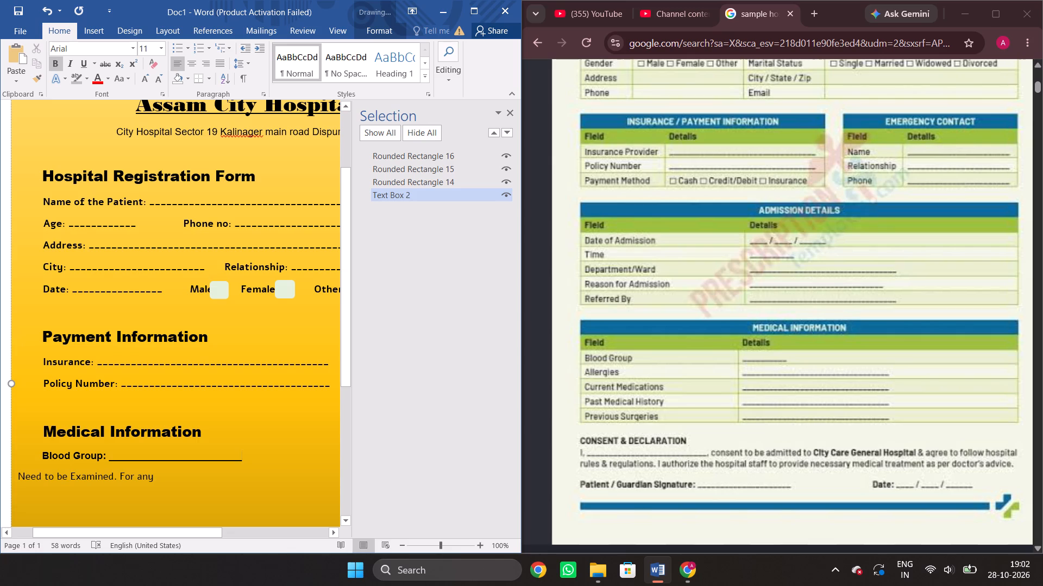
Delete the underscores after "Policy Number:" under "Payment Information" and enter a new, shorter underscore fill-in line.
scroll(254, 376, "left", 1)
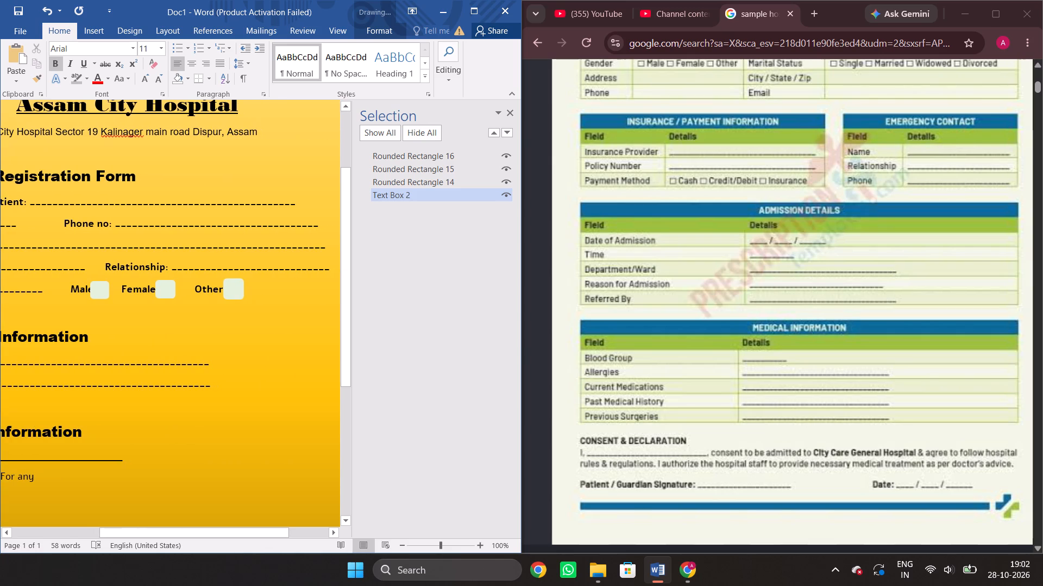
left_click(209, 385)
key("BackSpace")
key("BackSpace")
key("BackSpace")
key("BackSpace")
key("BackSpace")
key("BackSpace")
key("BackSpace")
key("BackSpace")
key("BackSpace")
key("BackSpace")
key("BackSpace")
key("BackSpace")
key("BackSpace")
key("BackSpace")
key("BackSpace")
key("BackSpace")
key("BackSpace")
key("BackSpace")
key("BackSpace")
key("BackSpace")
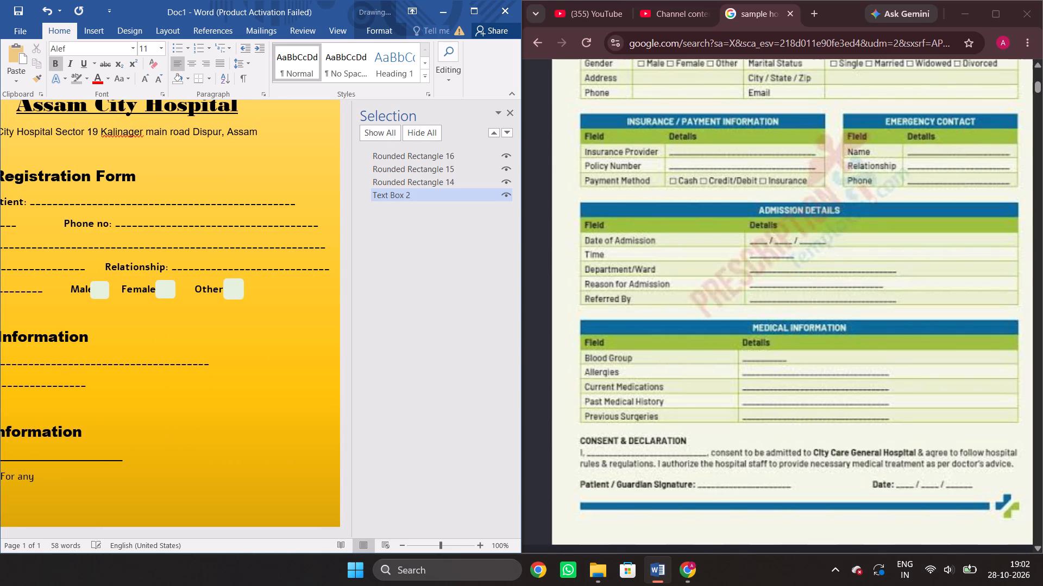
scroll(209, 385, "right", 1)
key("BackSpace")
key("BackSpace")
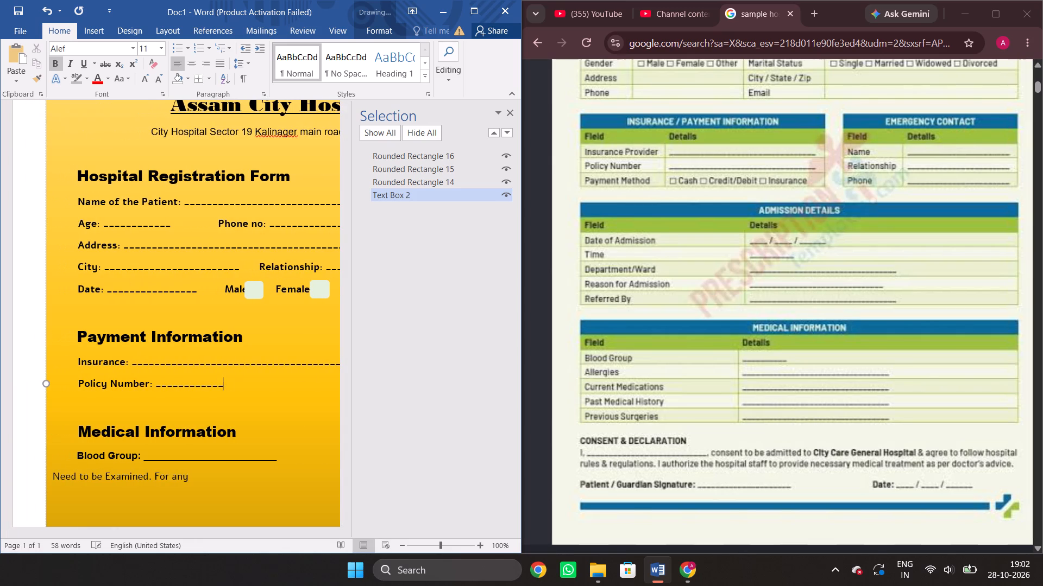
key("BackSpace")
key("BackSpace")
key("BackSpace")
key("BackSpace")
key("BackSpace")
key("BackSpace")
key("BackSpace")
key("BackSpace")
key("BackSpace")
key("BackSpace")
key("BackSpace")
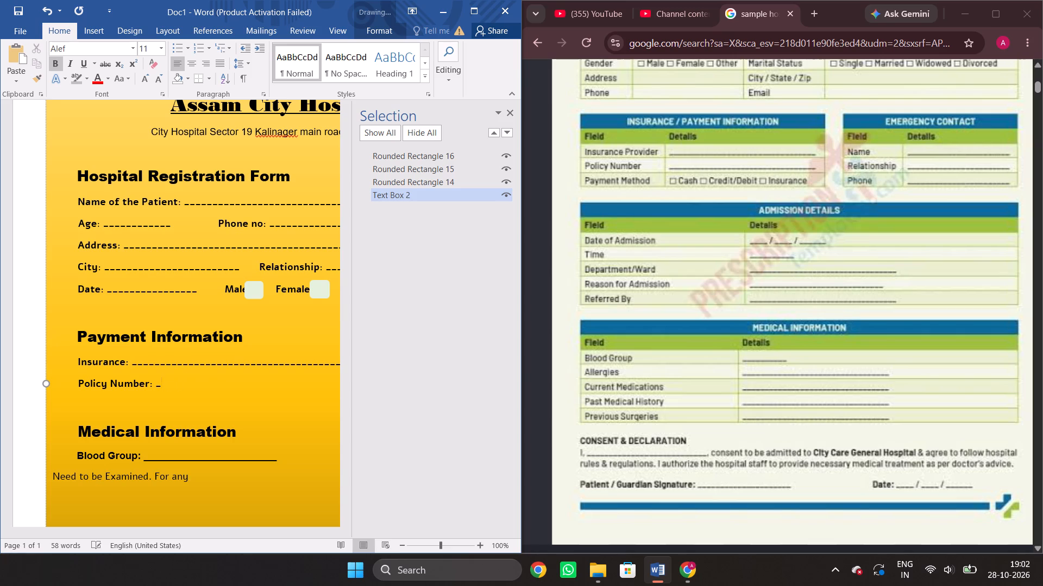
key("BackSpace")
key("shift+underscore")
key("shift+underscore")
key("shift+underscore")
key("shift+underscore")
key("shift+underscore")
key("shift+underscore")
key("shift+underscore")
key("shift+underscore")
key("shift+underscore")
key("shift+underscore")
key("shift+underscore")
key("shift+underscore")
key("shift+underscore")
key("shift+underscore")
key("shift+underscore")
key("shift+underscore")
key("shift+underscore")
key("shift+underscore")
key("shift+underscore")
key("shift+underscore")
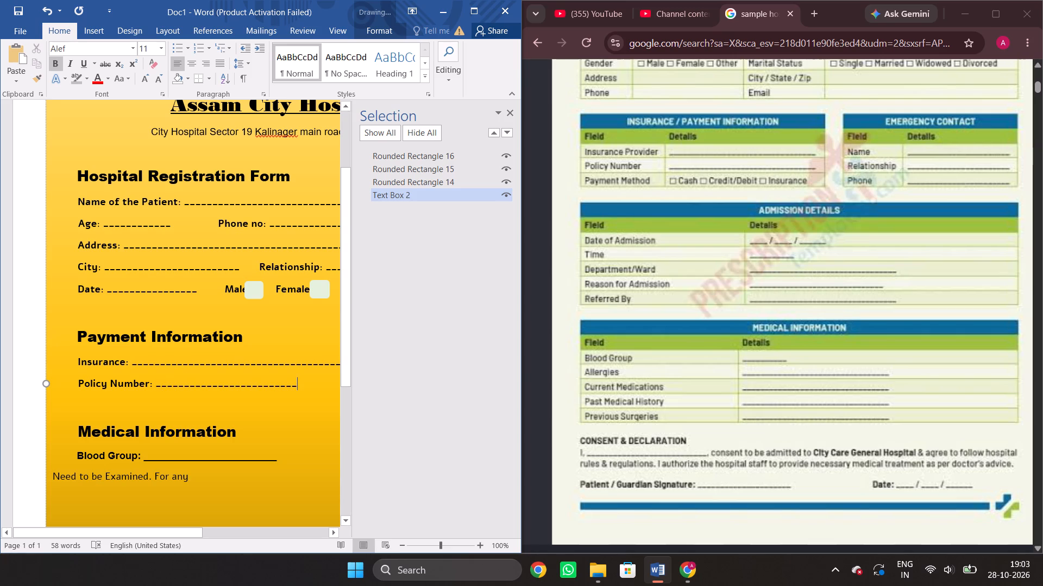
Change the font of the "Blood Group:" label and its fill-in line to Alef, matching the "Policy Number" line.
left_click_drag(285, 459, 265, 461)
left_click_drag(265, 461, 59, 450)
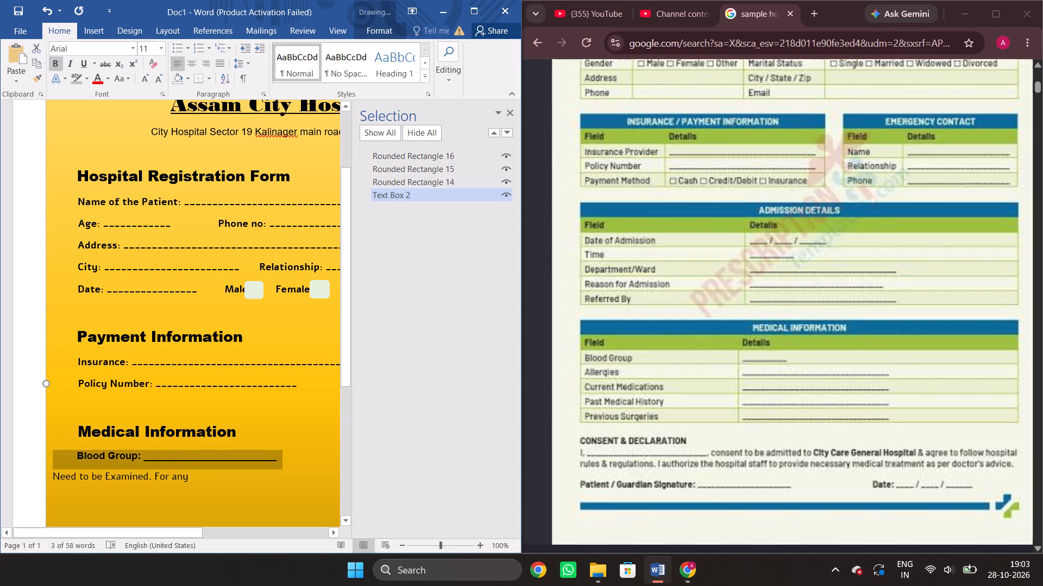
left_click(302, 407)
left_click_drag(304, 383, 114, 379)
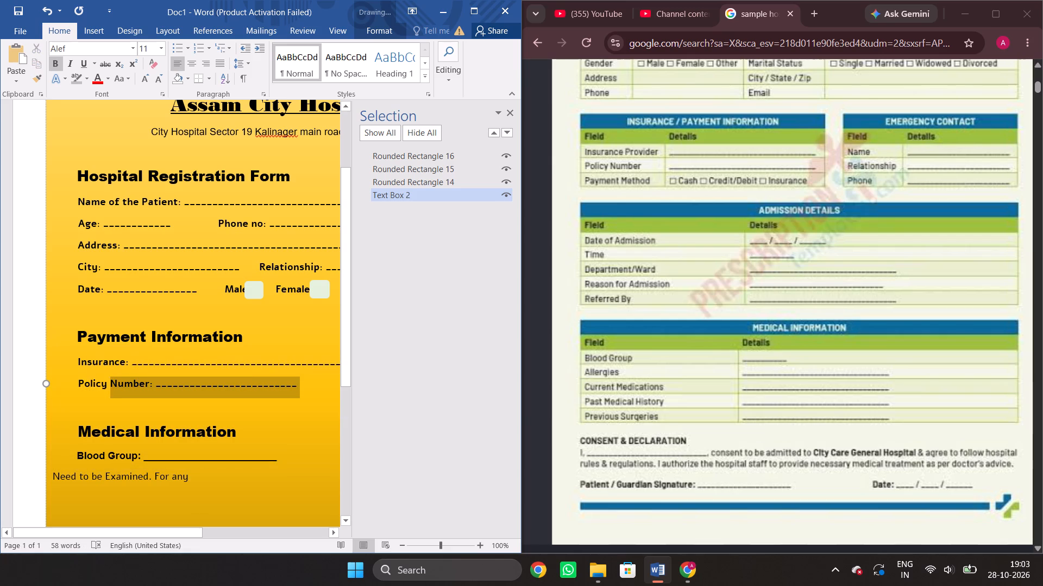
left_click_drag(114, 379, 95, 394)
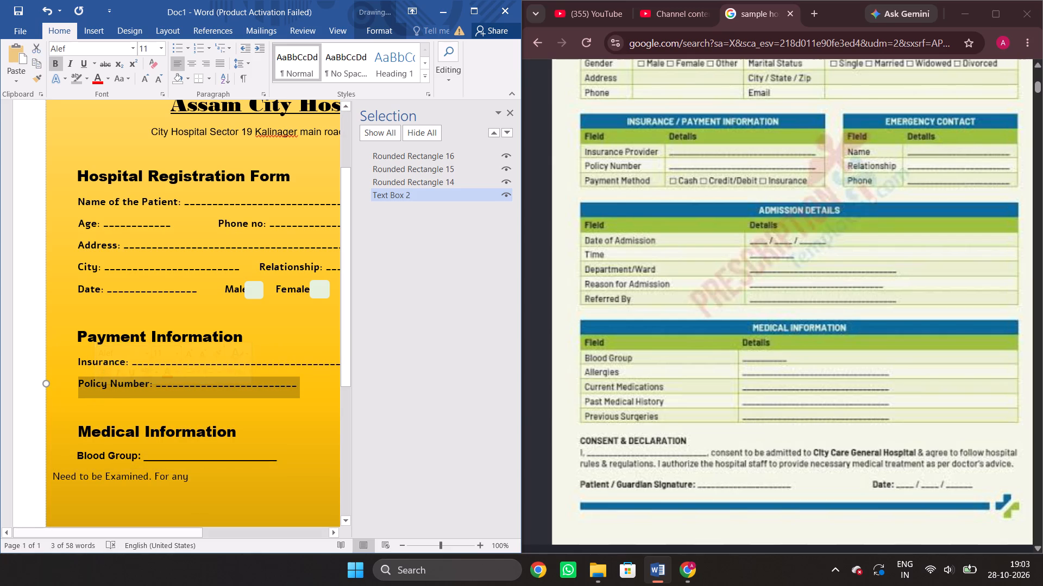
left_click(290, 475)
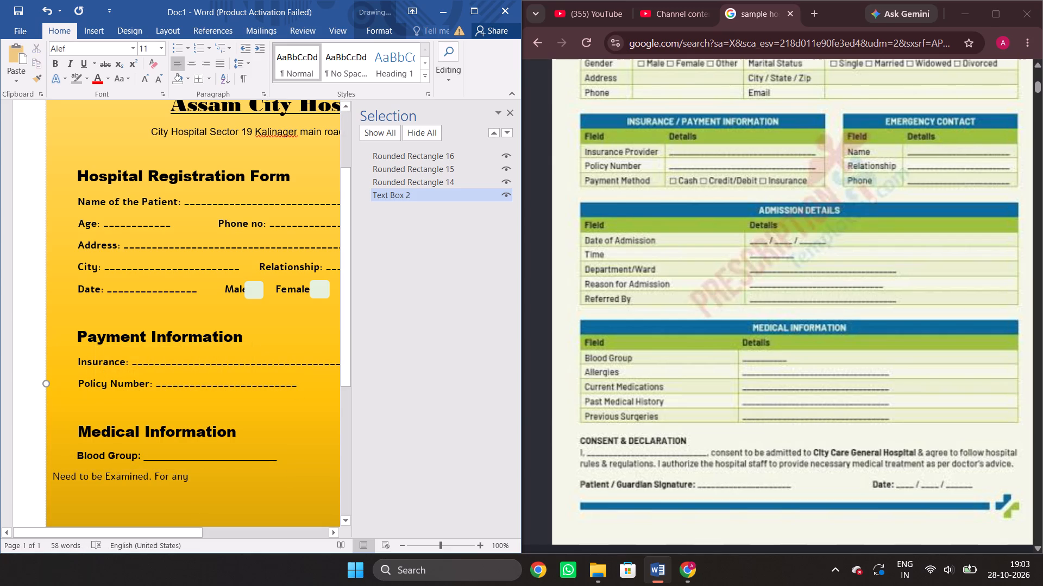
left_click_drag(280, 456, 81, 469)
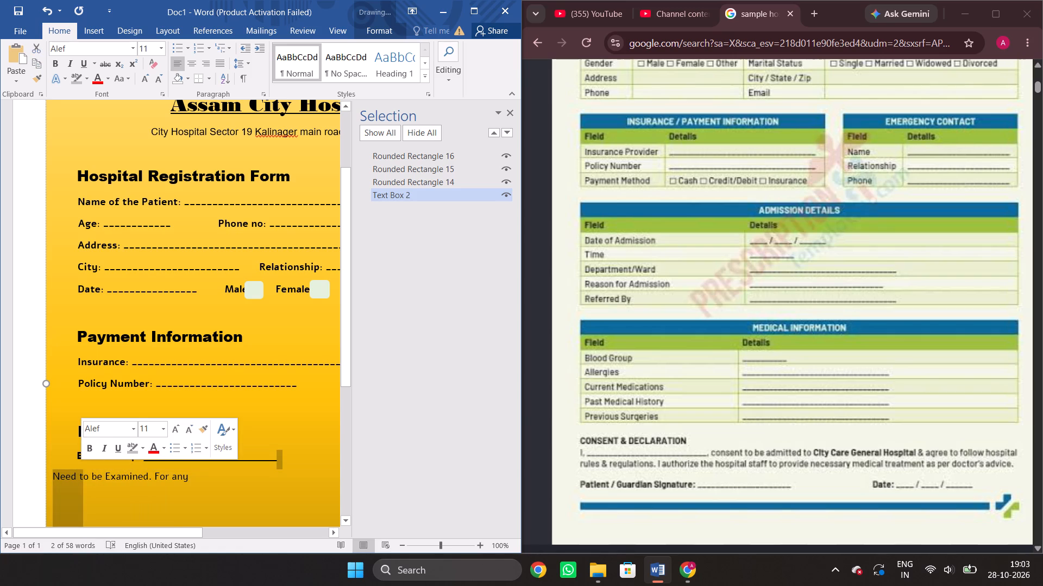
left_click_drag(282, 458, 281, 458)
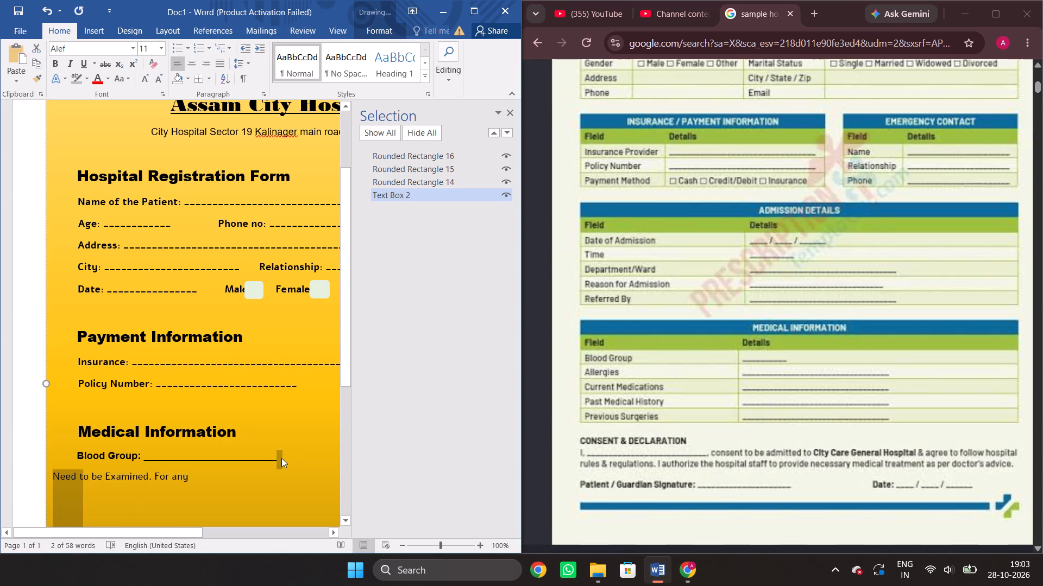
left_click_drag(281, 458, 249, 460)
left_click(281, 460)
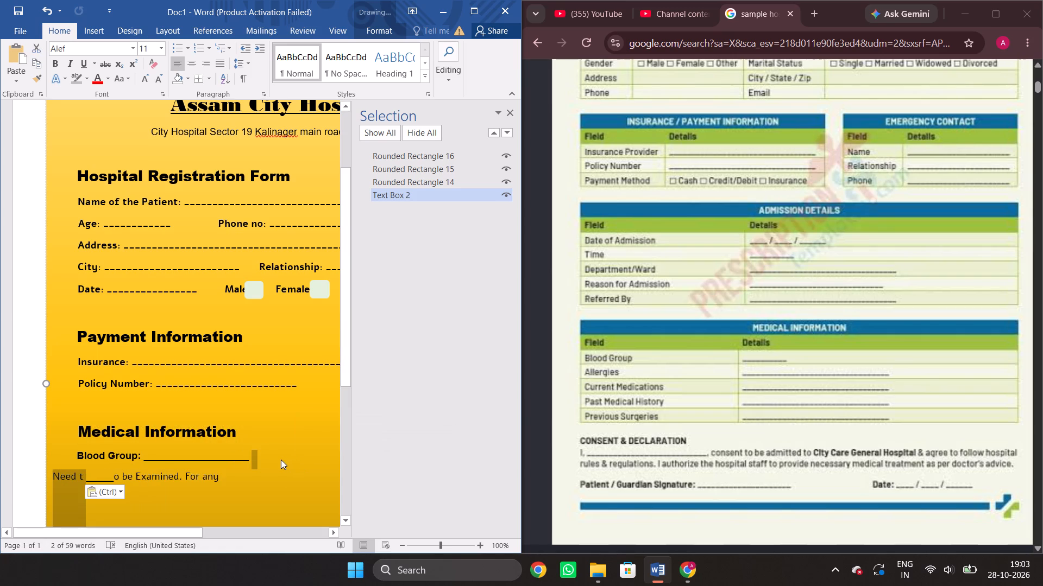
left_click_drag(252, 457, 110, 451)
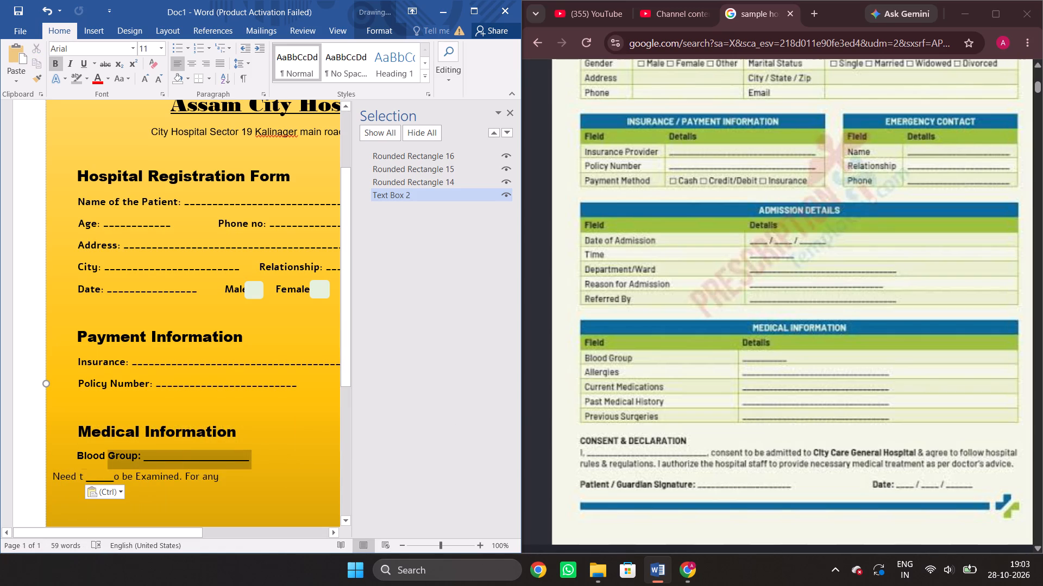
left_click_drag(110, 451, 83, 452)
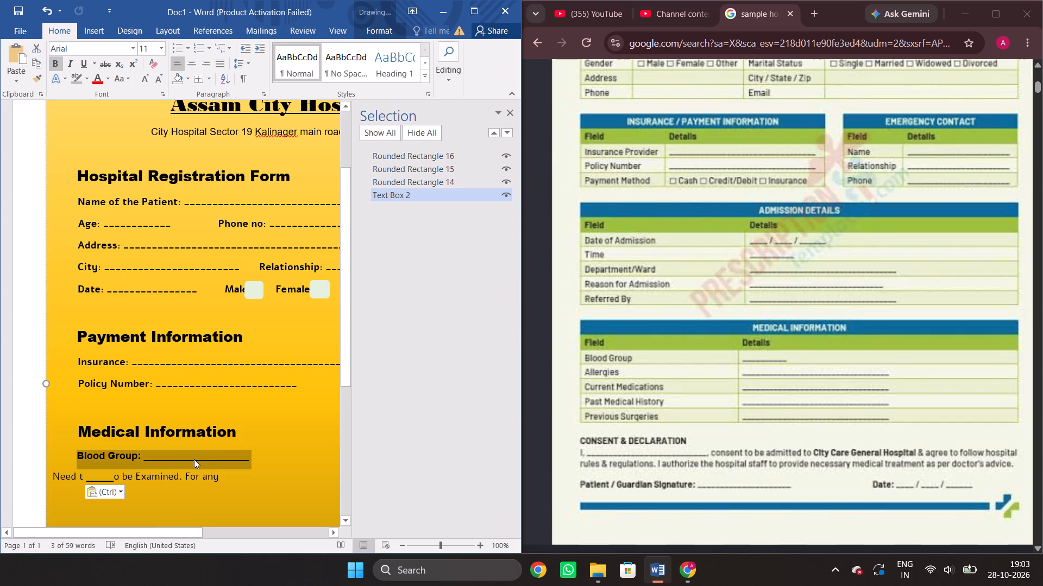
right_click(194, 459)
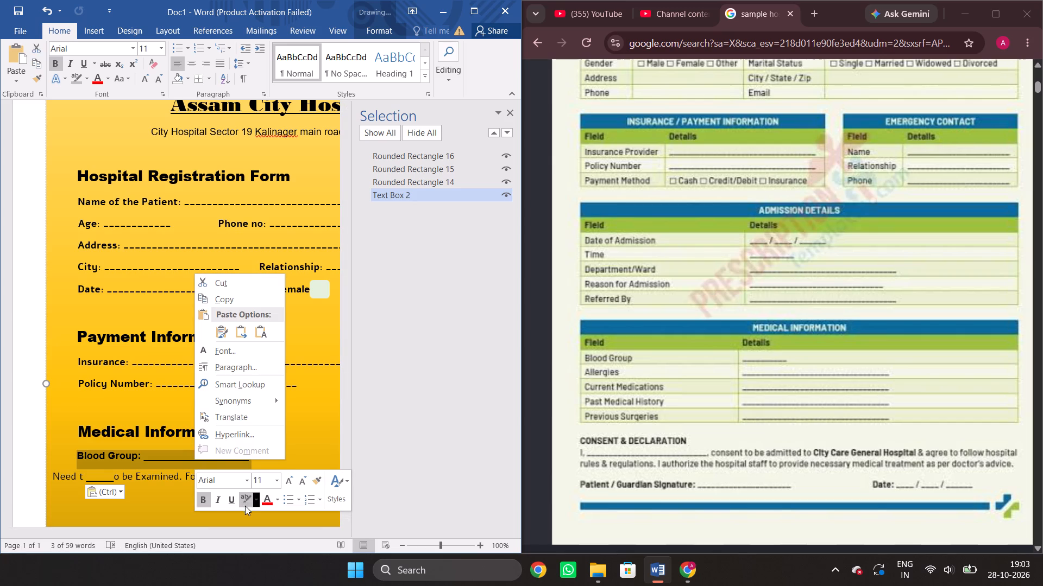
left_click(249, 481)
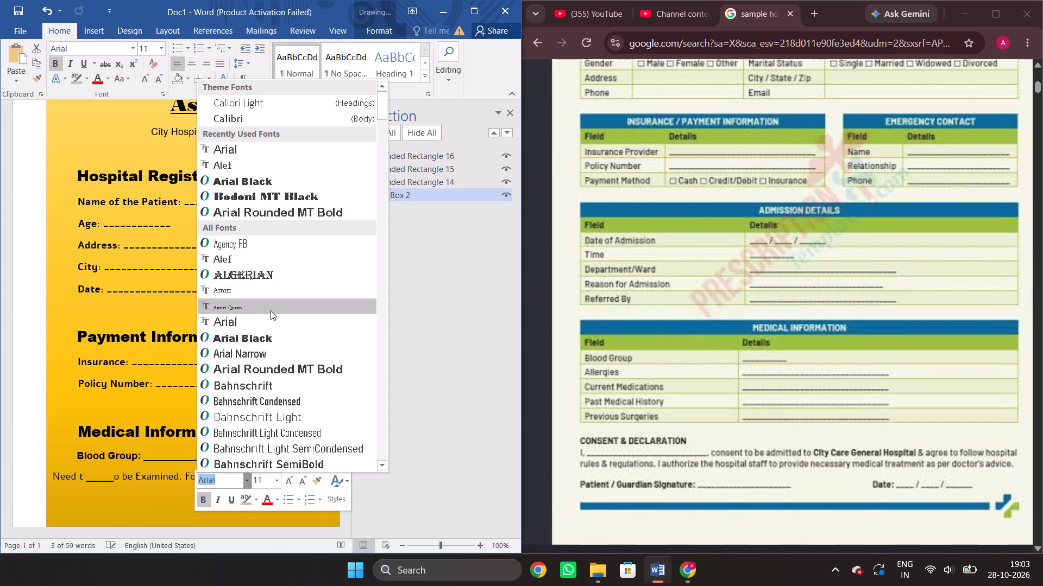
left_click(243, 166)
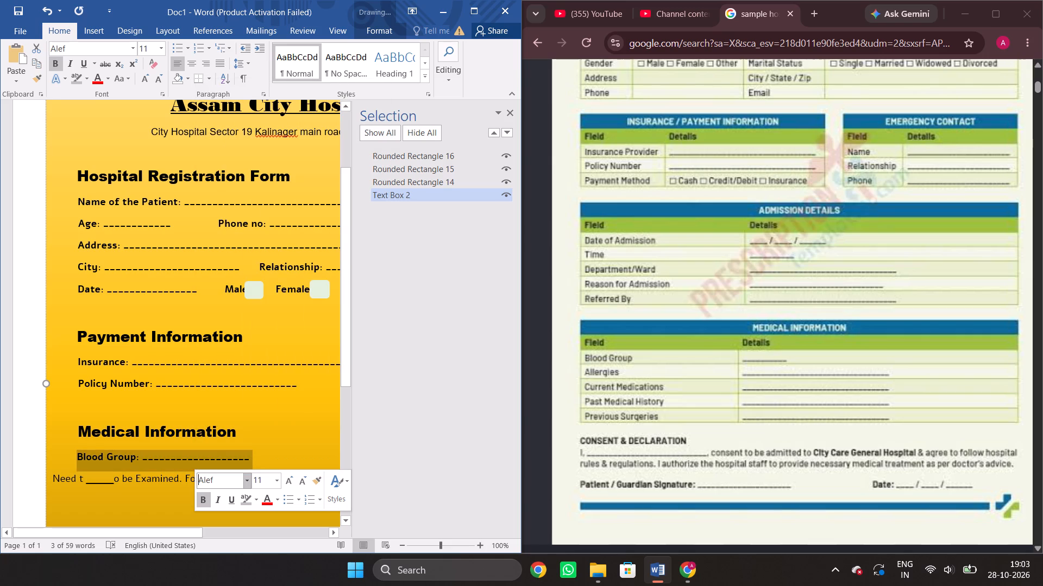
left_click(322, 453)
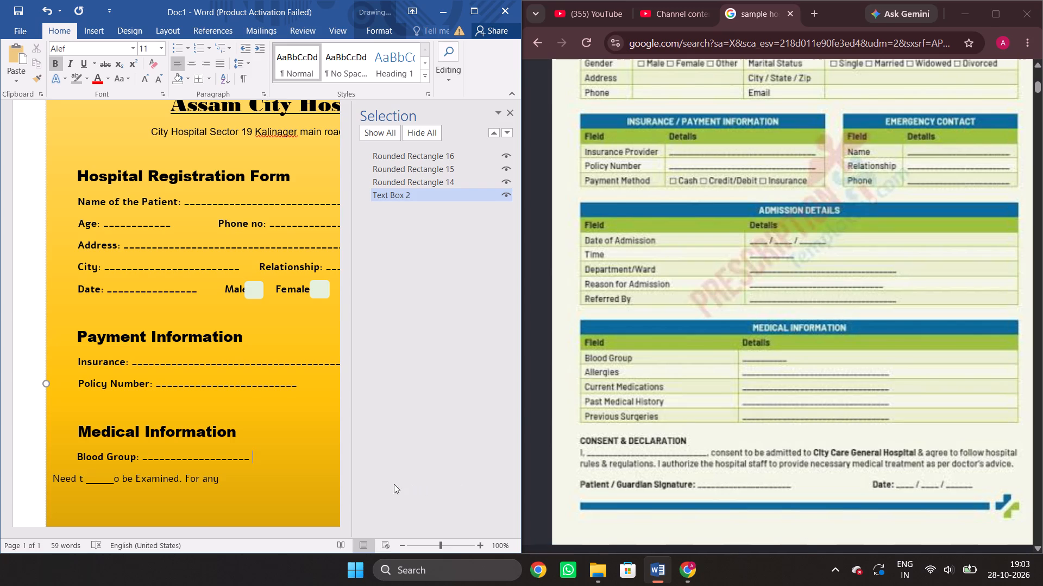
Start a new line below "Blood Group:" and indent it with spaces towards that label's left edge.
key("Return")
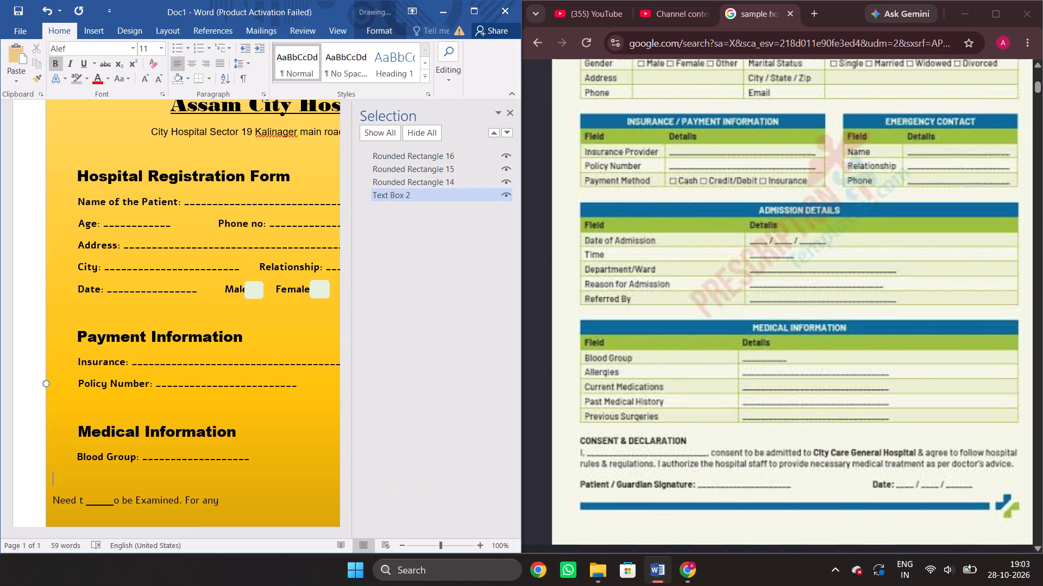
key("BackSpace")
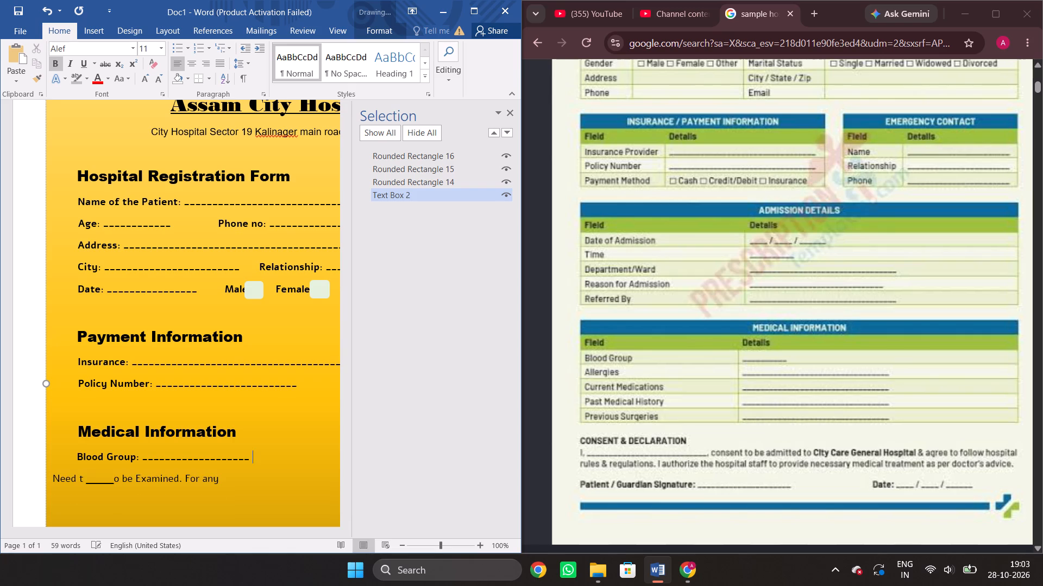
key("Return")
key("space")
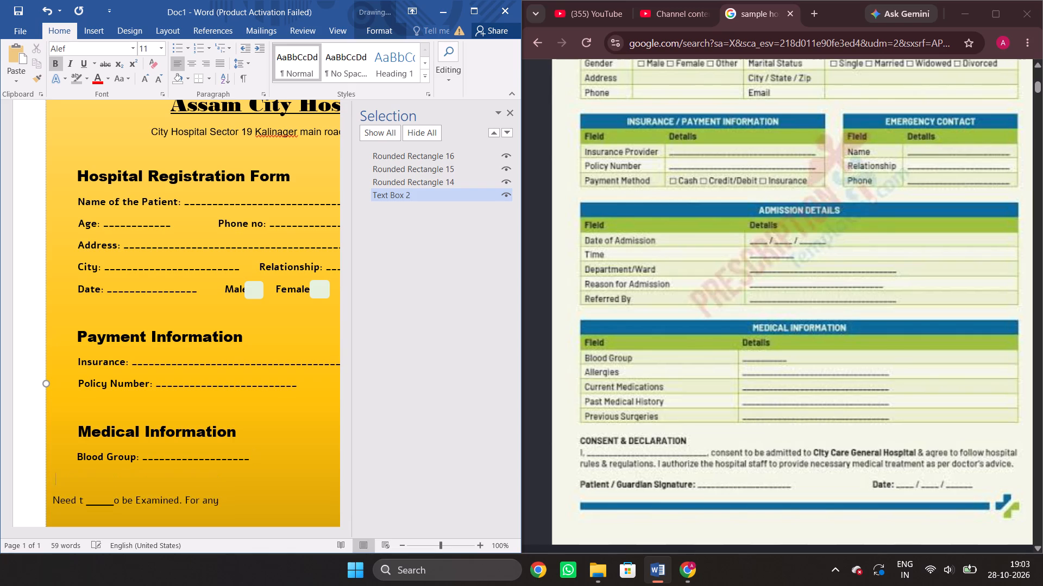
key("space")
key("space")
key("space")
key("space")
key("space")
key("space")
key("space")
key("space")
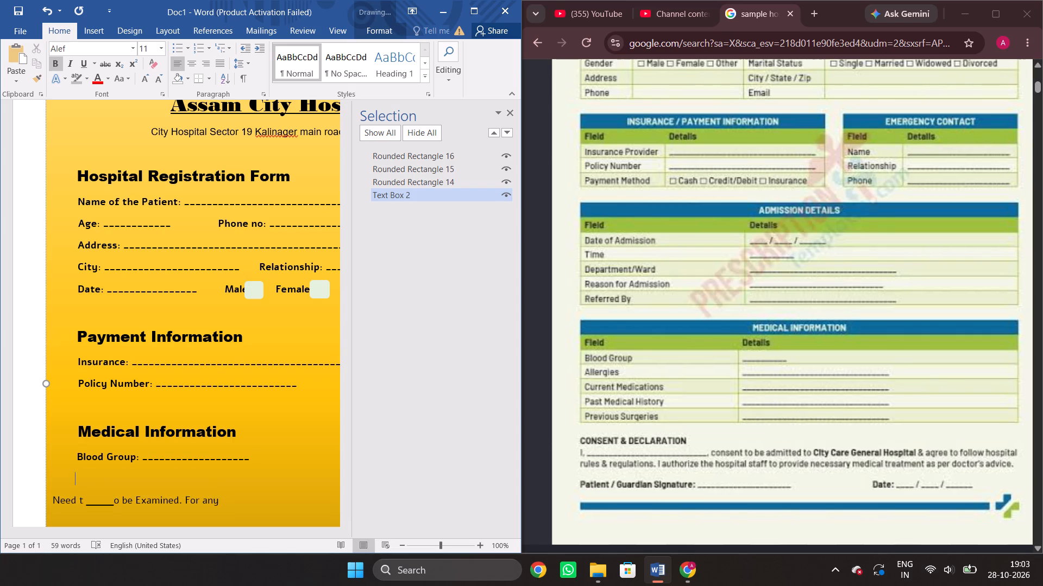